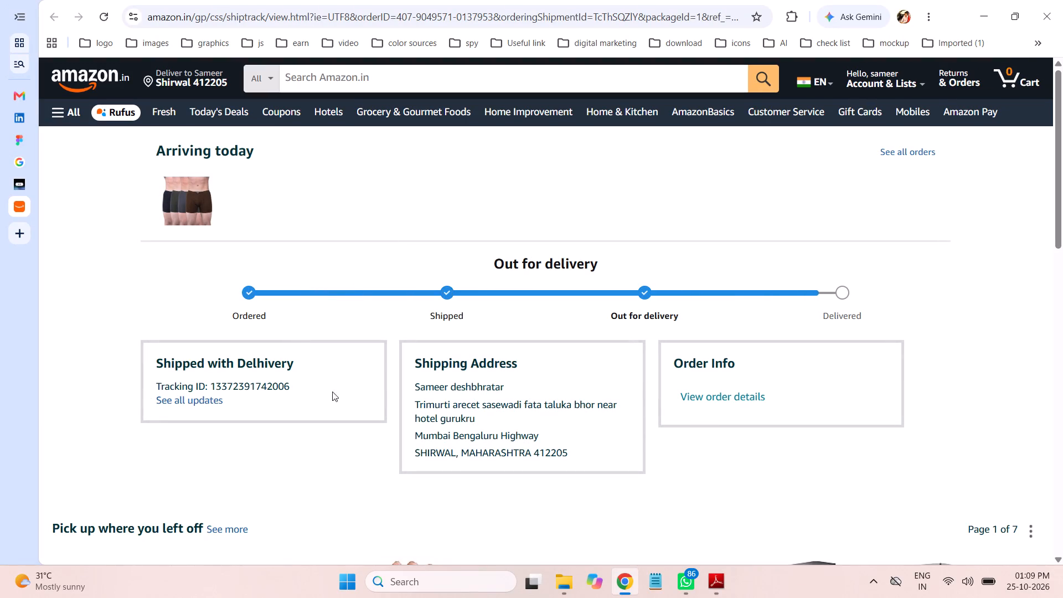
# Review all delivery updates for the Delhivery shipment and close the package tracking tab.
pyautogui.click(196, 401)
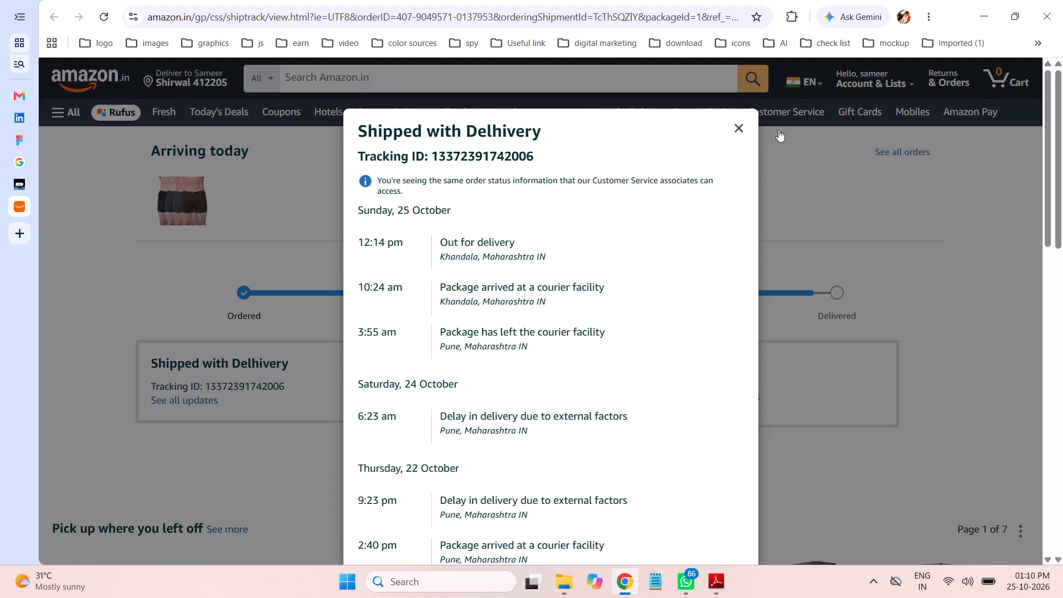
pyautogui.click(739, 127)
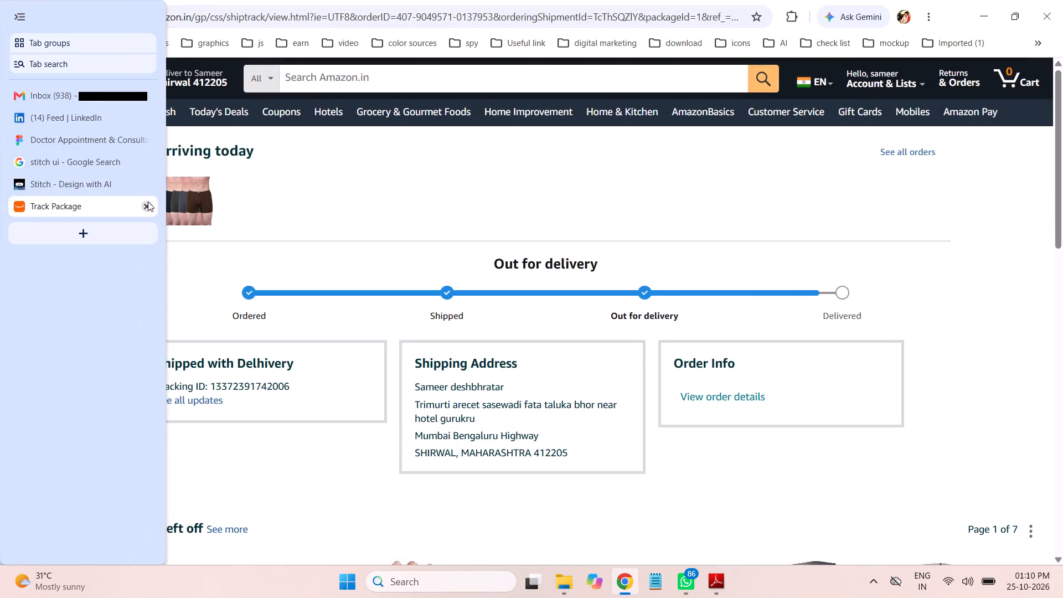
pyautogui.click(147, 207)
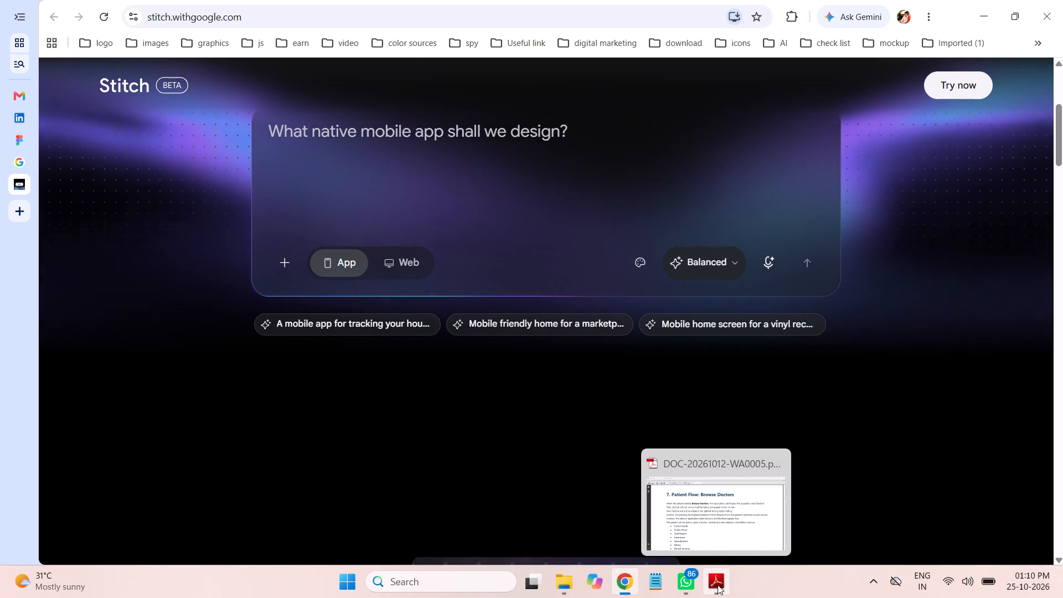
# Bring up the requirements PDF and, in Notepad, replace the selected "Patient" text with "is document ke hisab se mujhe mobile screen".
pyautogui.click(718, 585)
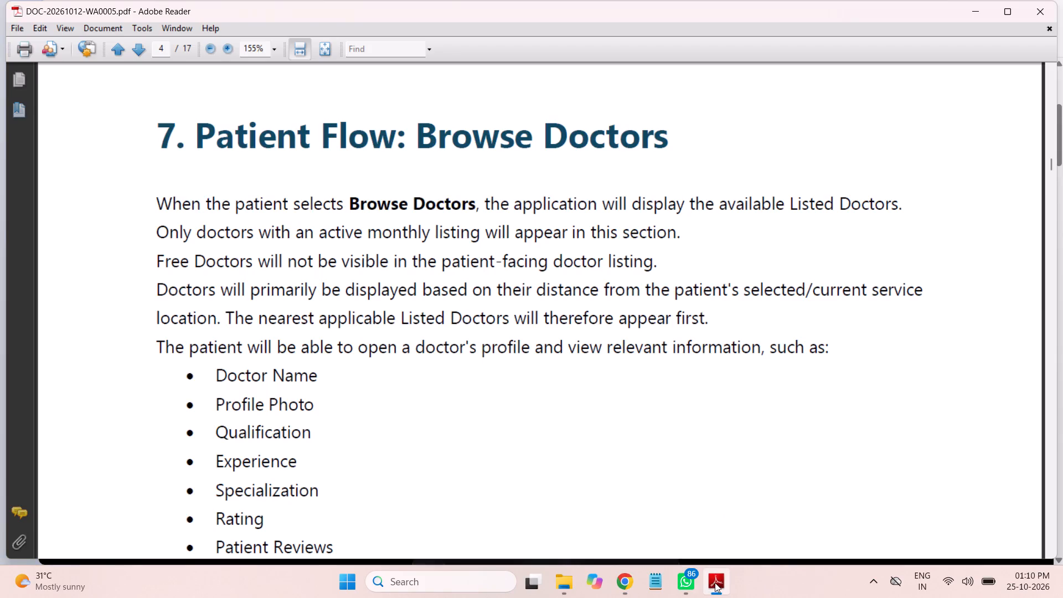
pyautogui.click(657, 585)
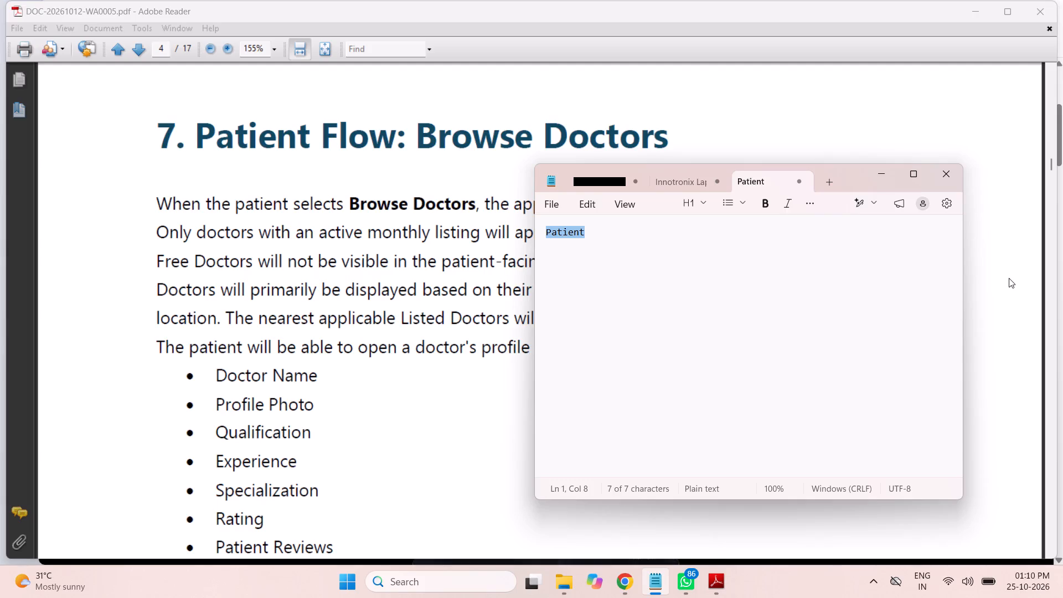
pyautogui.write('is')
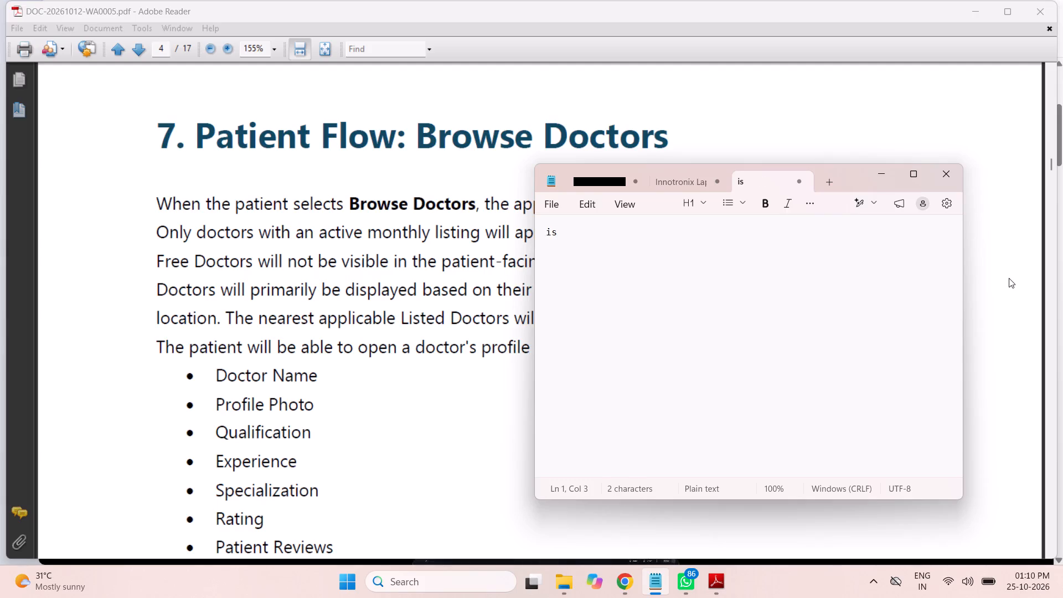
pyautogui.press('space')
pyautogui.write('do')
pyautogui.write('cument s')
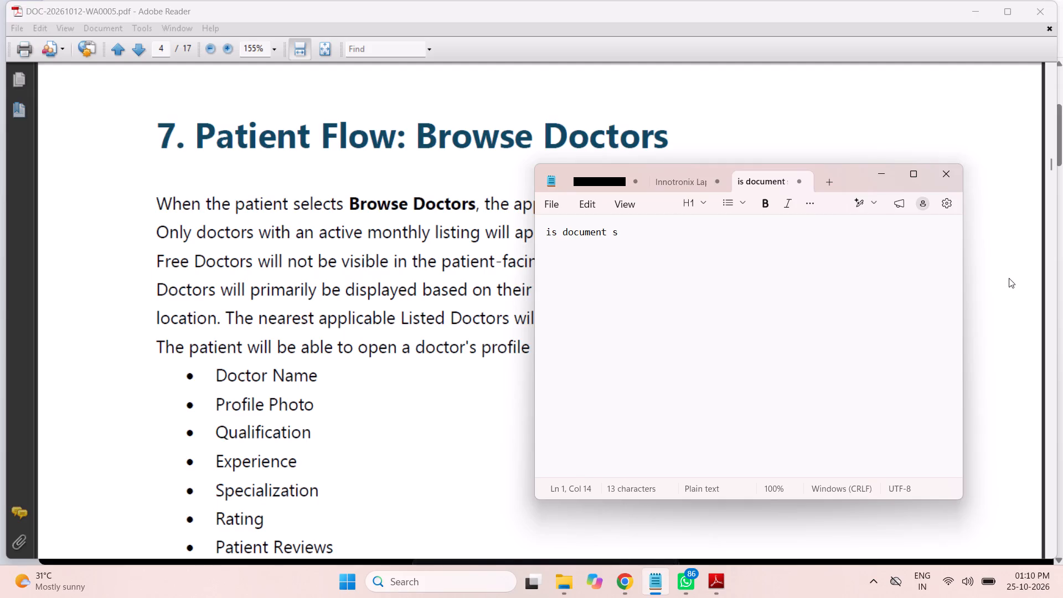
pyautogui.press('BackSpace')
pyautogui.press('BackSpace')
pyautogui.press('BackSpace')
pyautogui.write('t ke hisab se')
pyautogui.press('space')
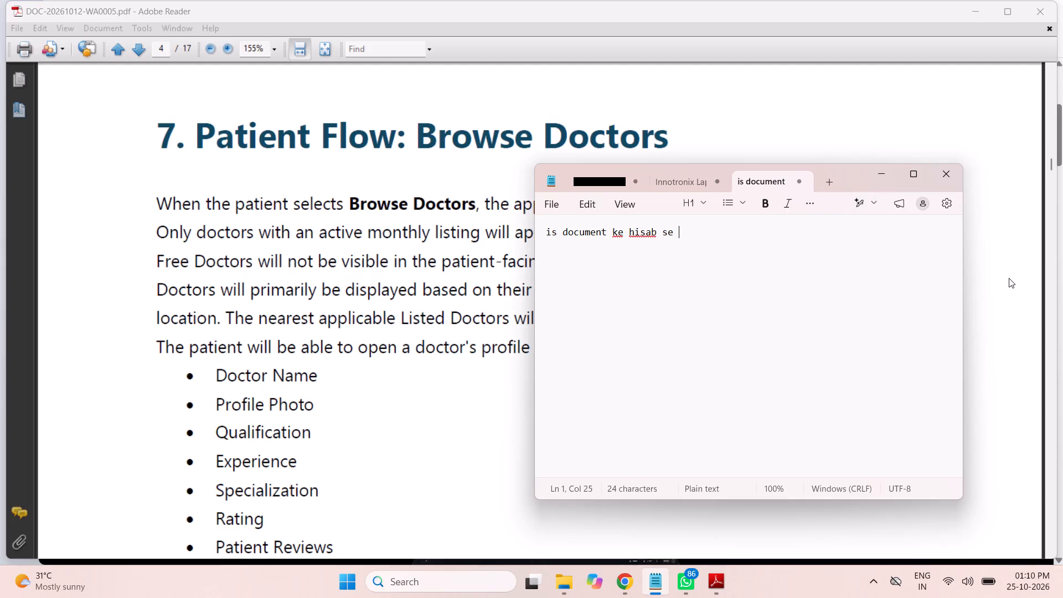
pyautogui.write('mujhe')
pyautogui.press('space')
pyautogui.write('mobile screen')
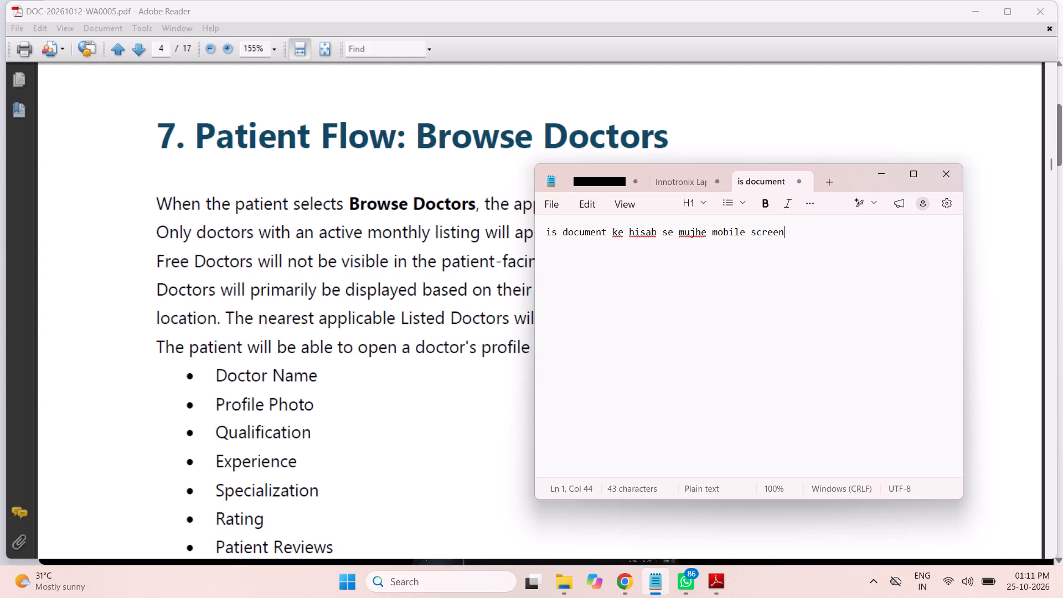
# Insert the word "sari" before "screen" in the prompt and add a space at the end.
pyautogui.click(749, 233)
pyautogui.write('sari')
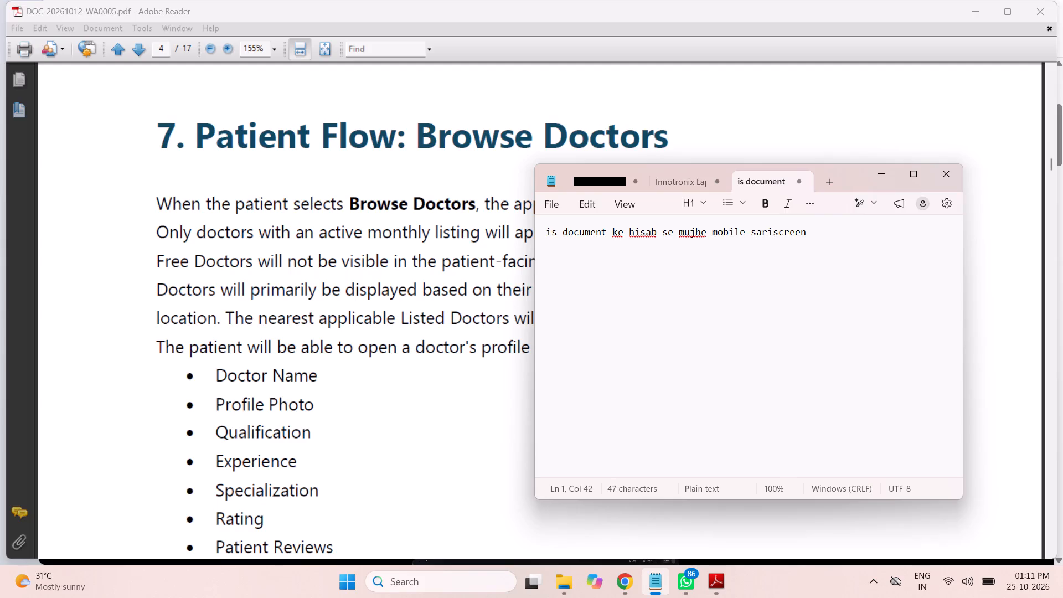
pyautogui.press('space')
pyautogui.click(819, 232)
pyautogui.press('space')
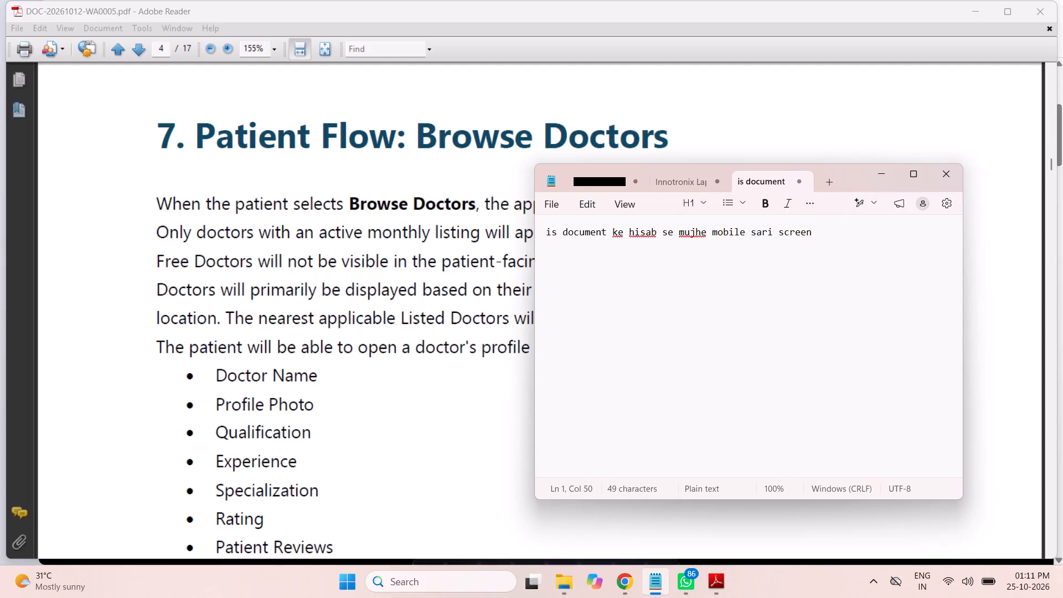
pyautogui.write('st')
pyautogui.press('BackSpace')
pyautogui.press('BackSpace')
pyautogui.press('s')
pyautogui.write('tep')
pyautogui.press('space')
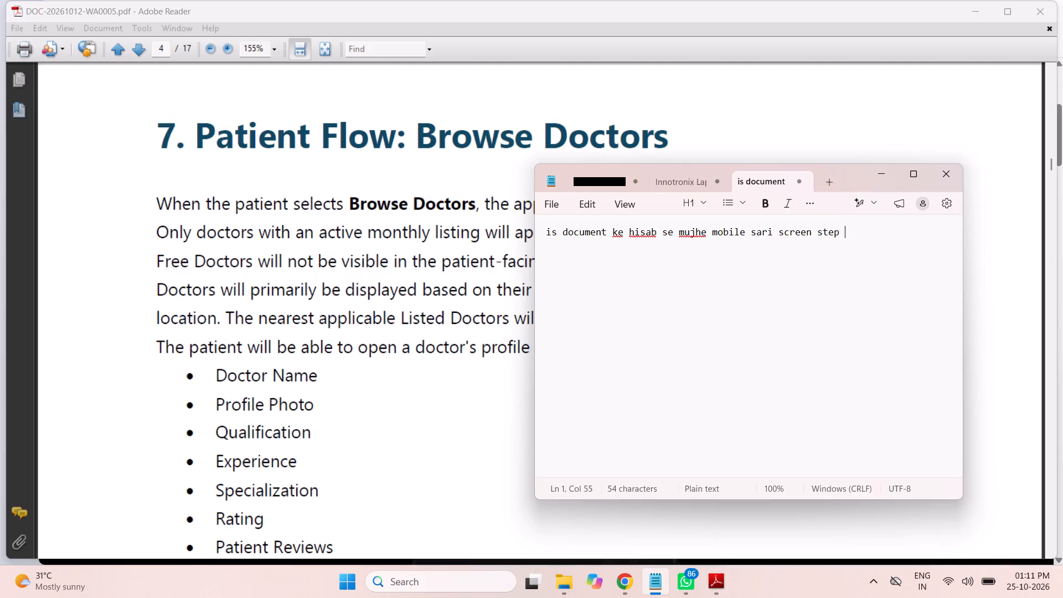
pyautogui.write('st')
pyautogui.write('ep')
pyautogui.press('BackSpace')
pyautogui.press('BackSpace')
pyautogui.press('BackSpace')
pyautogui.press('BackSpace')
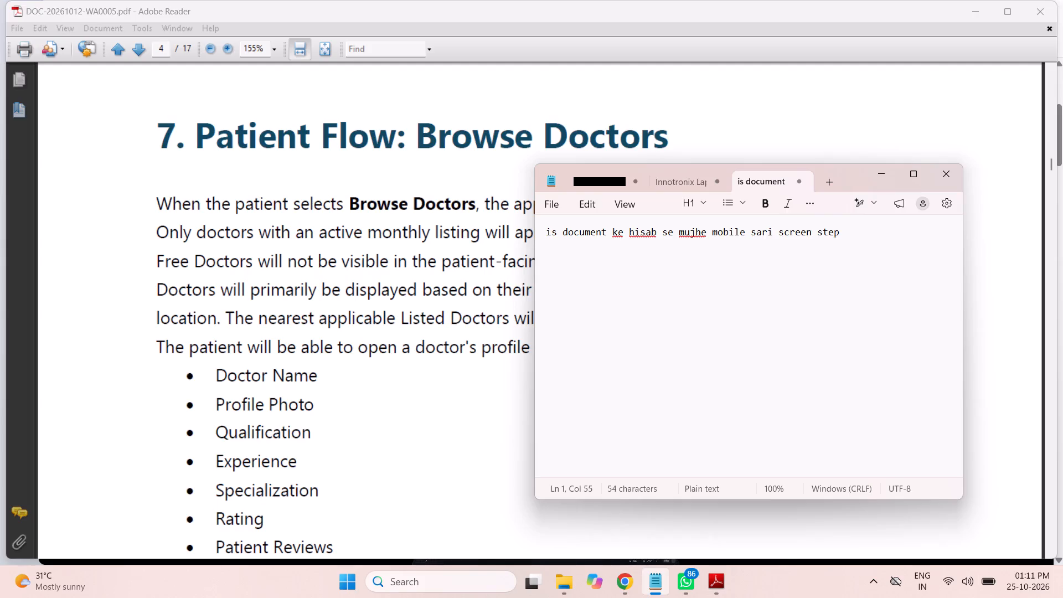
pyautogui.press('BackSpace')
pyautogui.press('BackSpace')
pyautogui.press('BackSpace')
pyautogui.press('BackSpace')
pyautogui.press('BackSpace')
# Complete the prompt's first sentence by adding "har step ki bana ke digiye.".
pyautogui.write('har step ki bana')
pyautogui.press('space')
pyautogui.write('ke digiye')
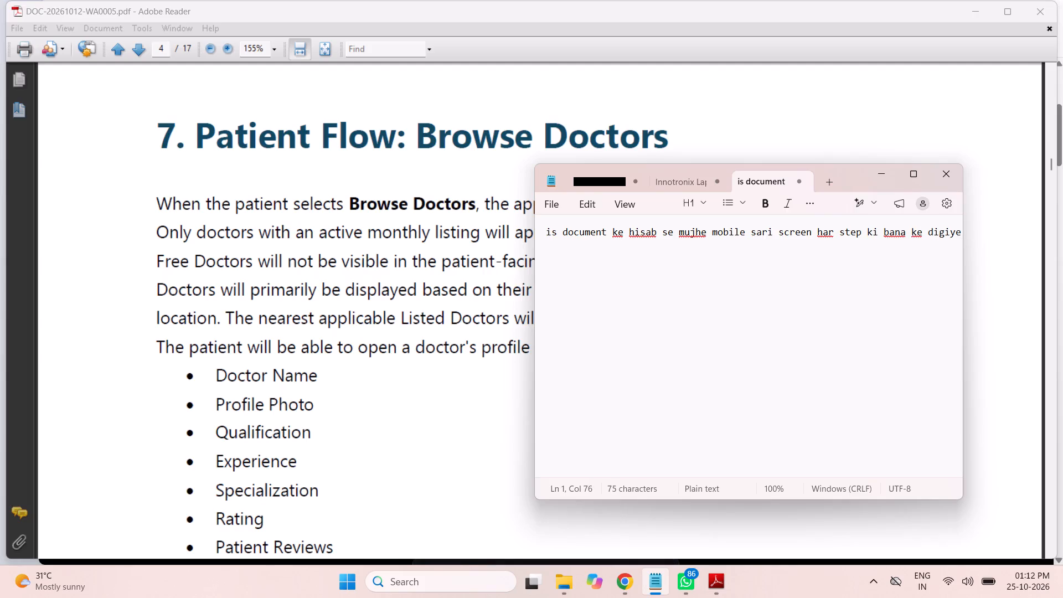
pyautogui.press('.')
pyautogui.press('space')
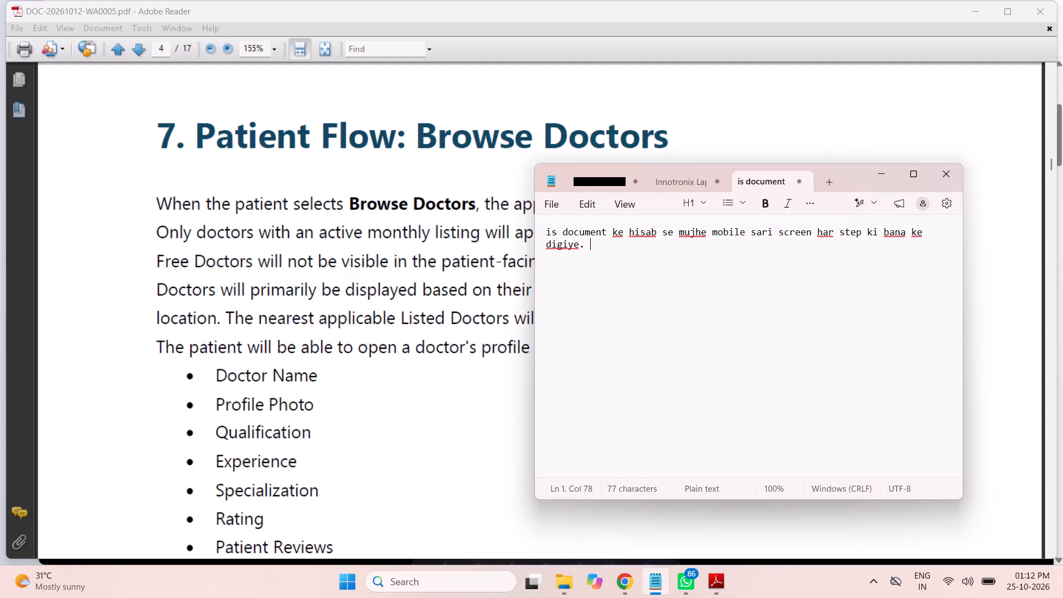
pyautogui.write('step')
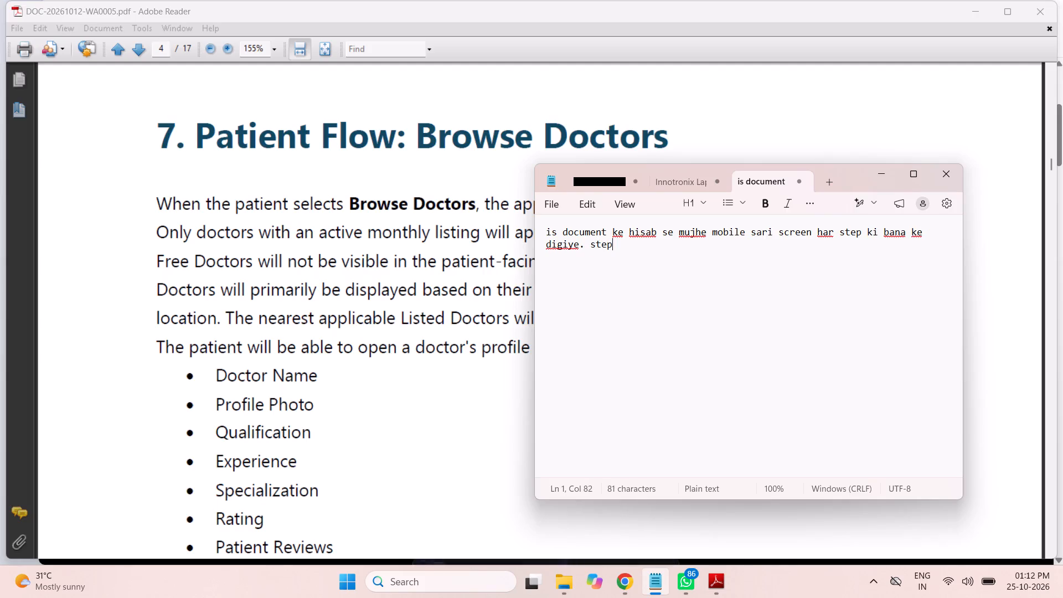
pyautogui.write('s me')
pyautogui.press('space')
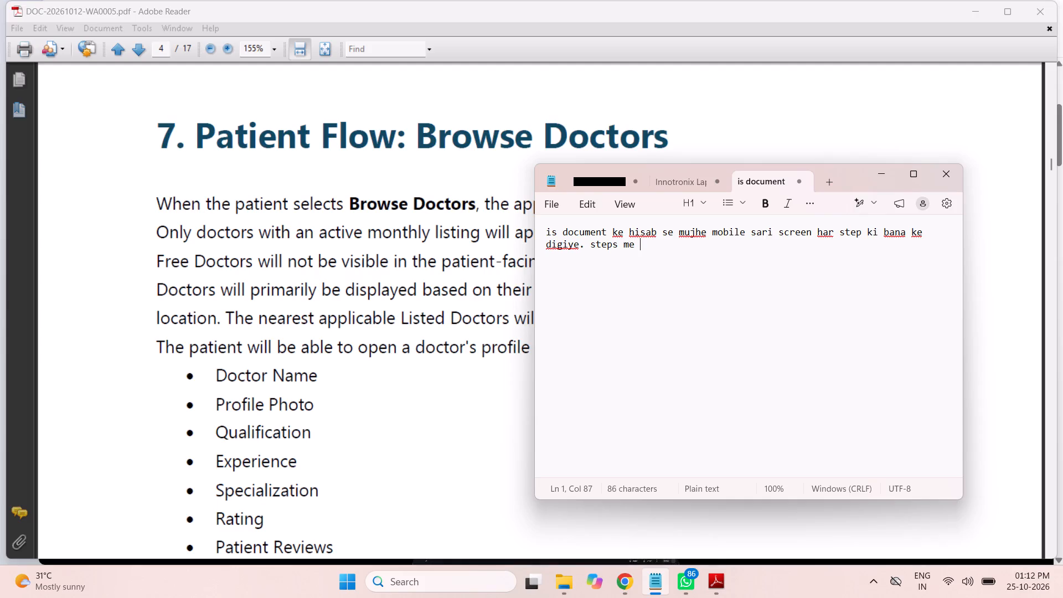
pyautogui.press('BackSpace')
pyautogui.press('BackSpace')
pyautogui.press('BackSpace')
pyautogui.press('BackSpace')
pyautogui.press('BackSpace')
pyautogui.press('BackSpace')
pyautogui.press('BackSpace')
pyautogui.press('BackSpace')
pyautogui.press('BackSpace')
# Add the requirement "har steps ki screen alag alag hona chahiye" after the first sentence.
pyautogui.write('har s')
pyautogui.write('te')
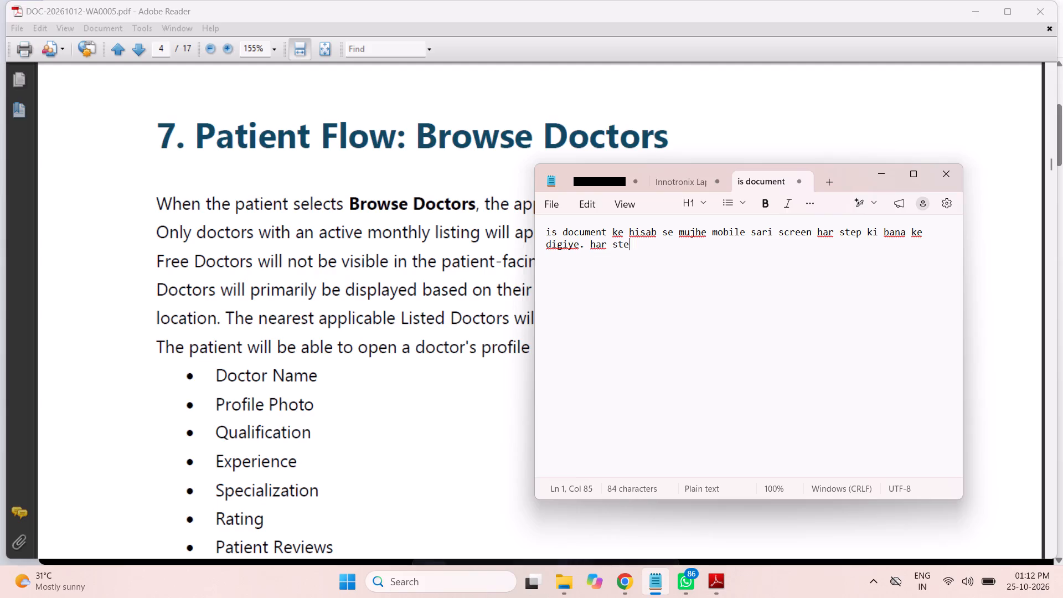
pyautogui.write('ps ki screen')
pyautogui.press('space')
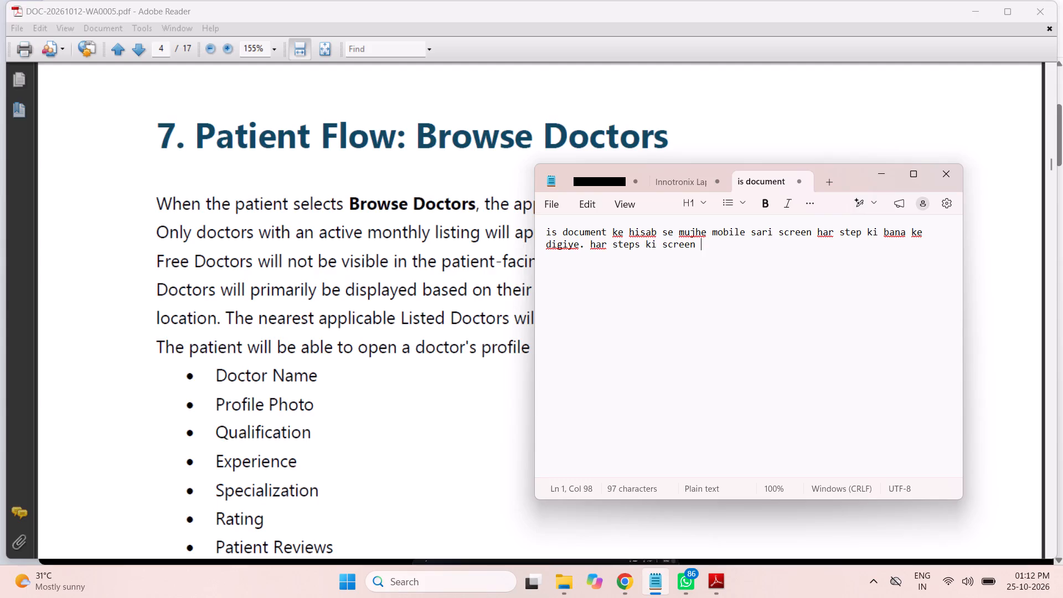
pyautogui.write('alag g')
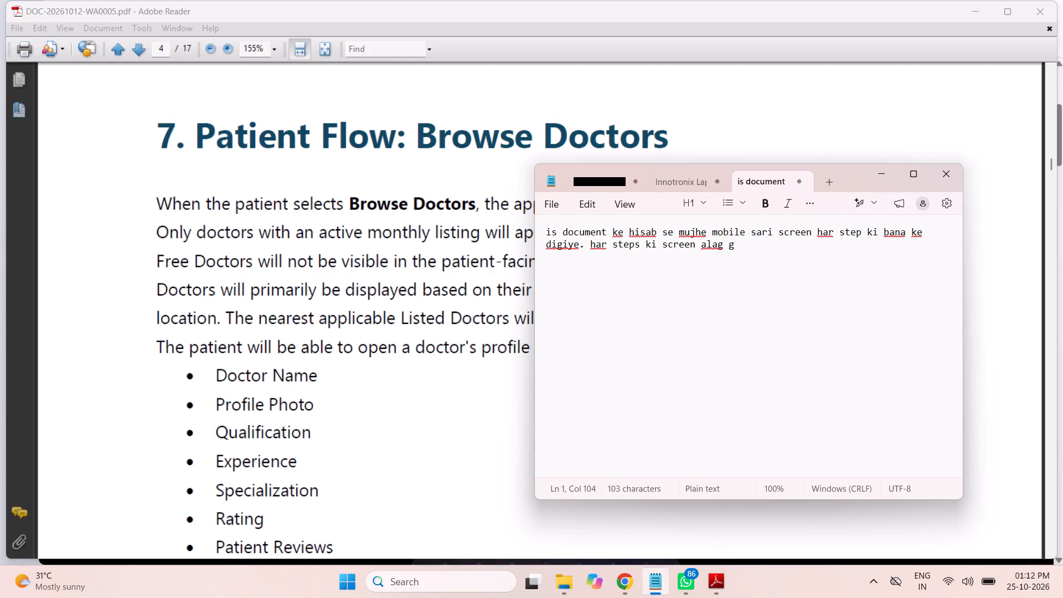
pyautogui.press('BackSpace')
pyautogui.write('aga')
pyautogui.press('BackSpace')
pyautogui.press('BackSpace')
pyautogui.write('lag hona chahiye')
pyautogui.press('space')
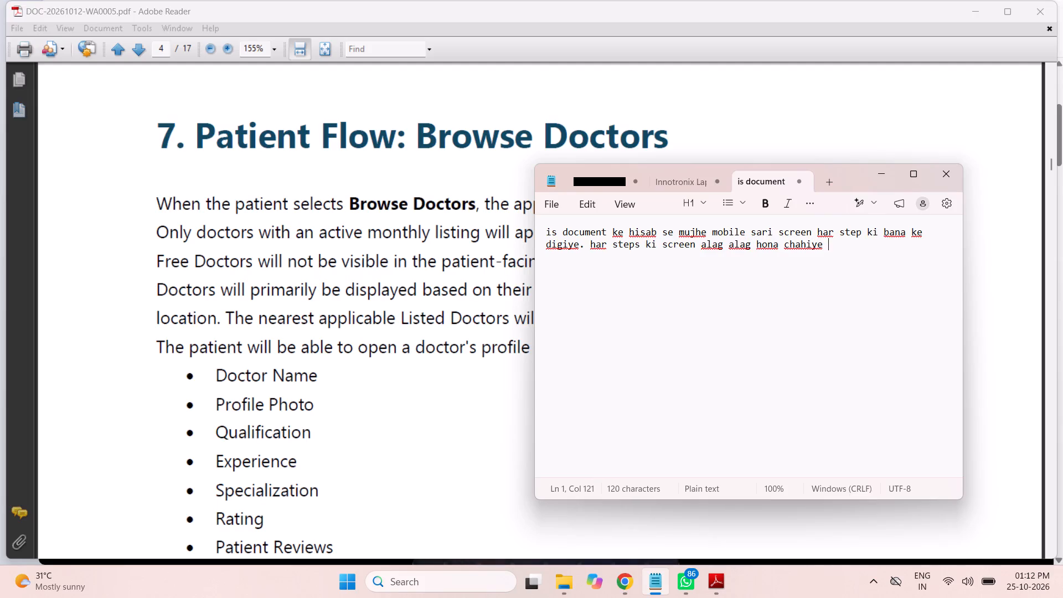
# Continue the requirement with "or us pe likhe sare text clear hona chahiye".
pyautogui.write('or us pe le')
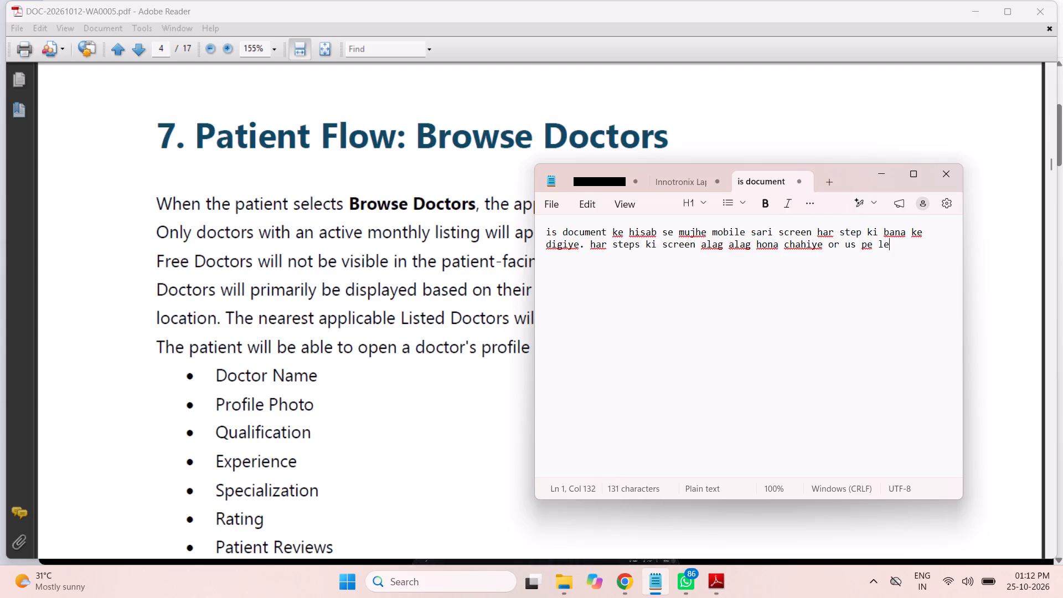
pyautogui.press('BackSpace')
pyautogui.write('ikhe')
pyautogui.press('space')
pyautogui.write('sare')
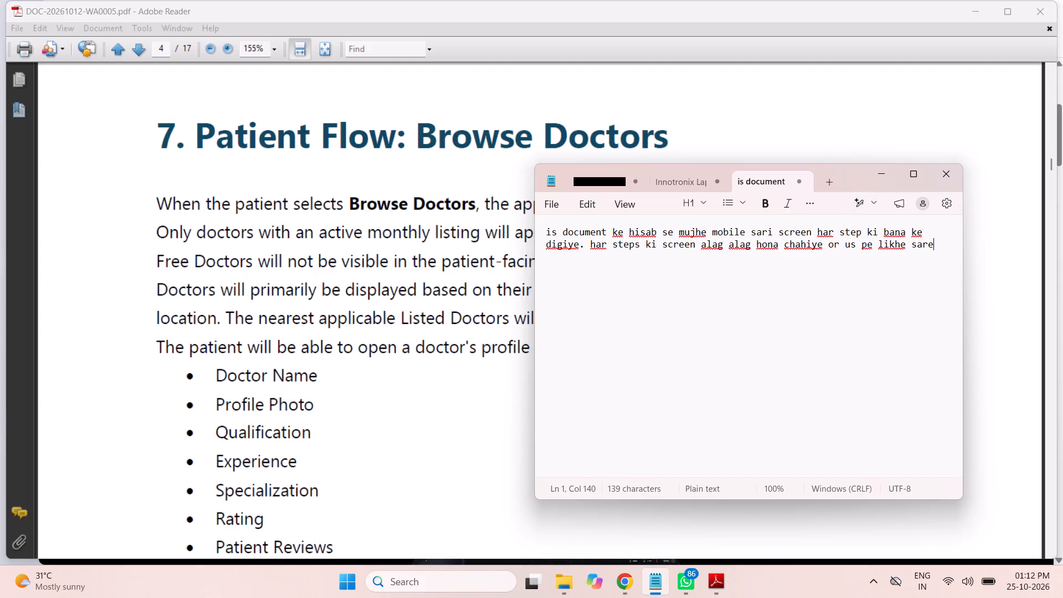
pyautogui.press('space')
pyautogui.write('text clear hona chahiye')
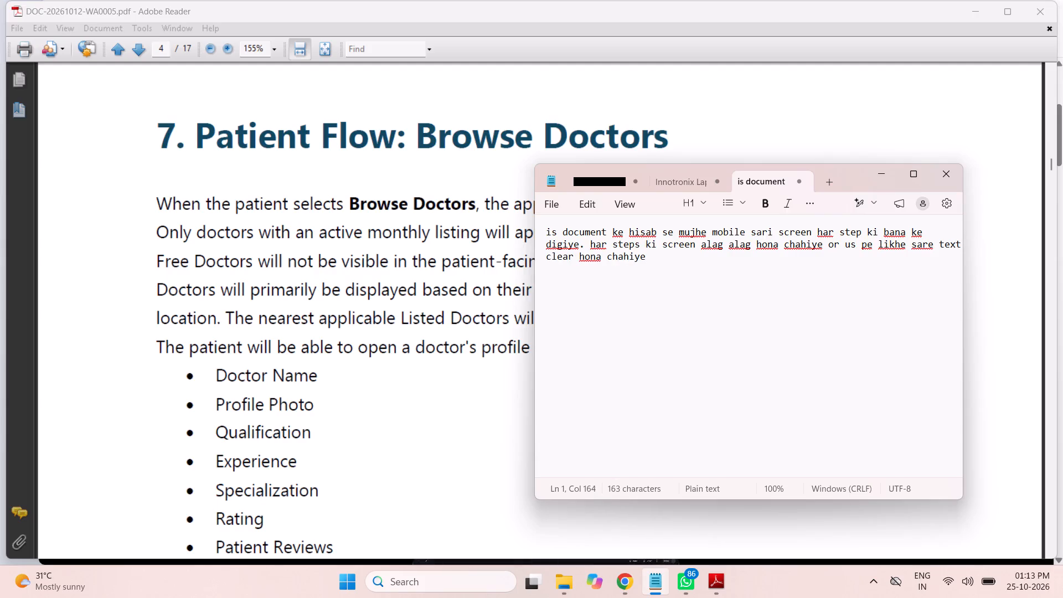
# End the current sentence with a period and start a new one with "jitani bhi screen banati hai use".
pyautogui.press('.')
pyautogui.press('space')
pyautogui.write('di')
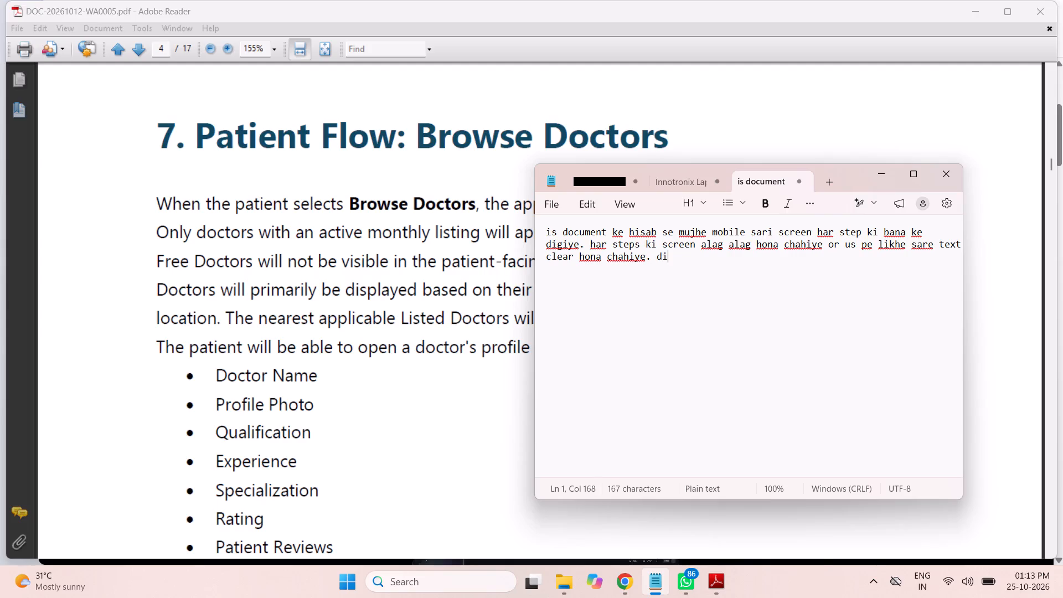
pyautogui.press('BackSpace')
pyautogui.press('BackSpace')
pyautogui.write('ji')
pyautogui.write('tani bhi screen banati hai use')
pyautogui.press('space')
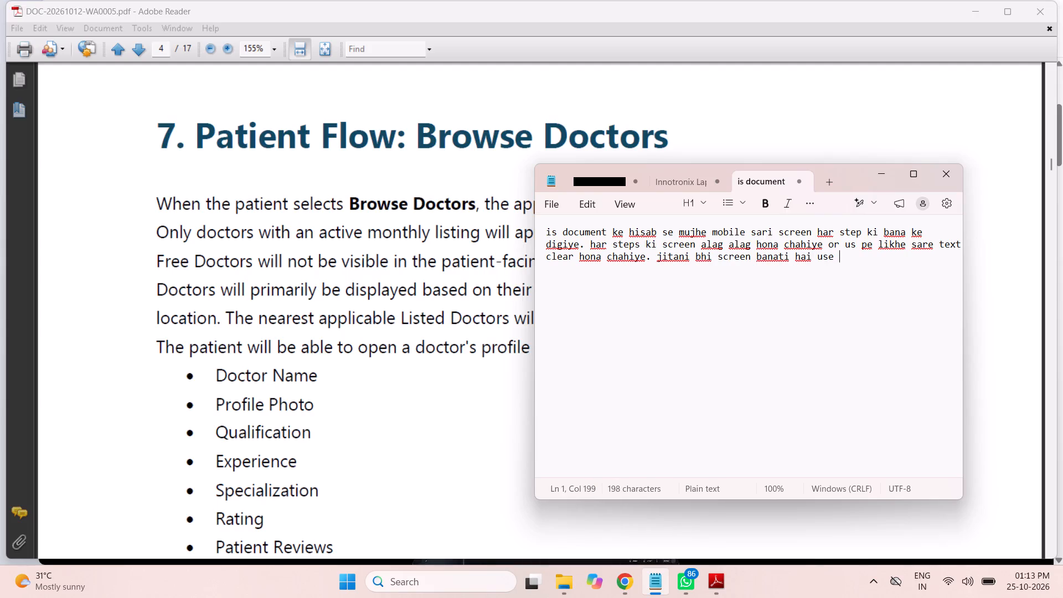
pyautogui.press('e')
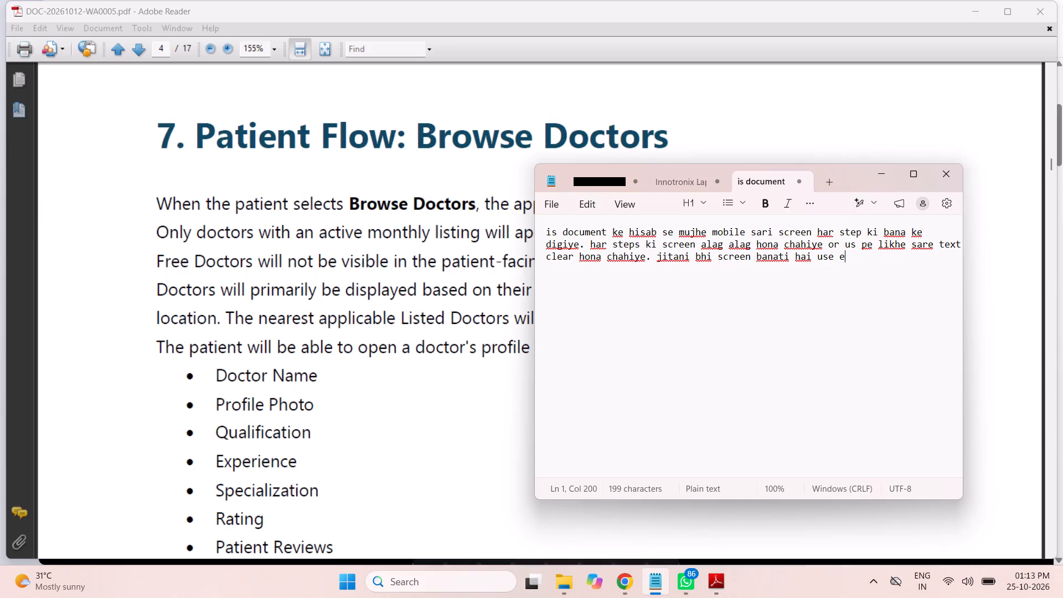
pyautogui.press('BackSpace')
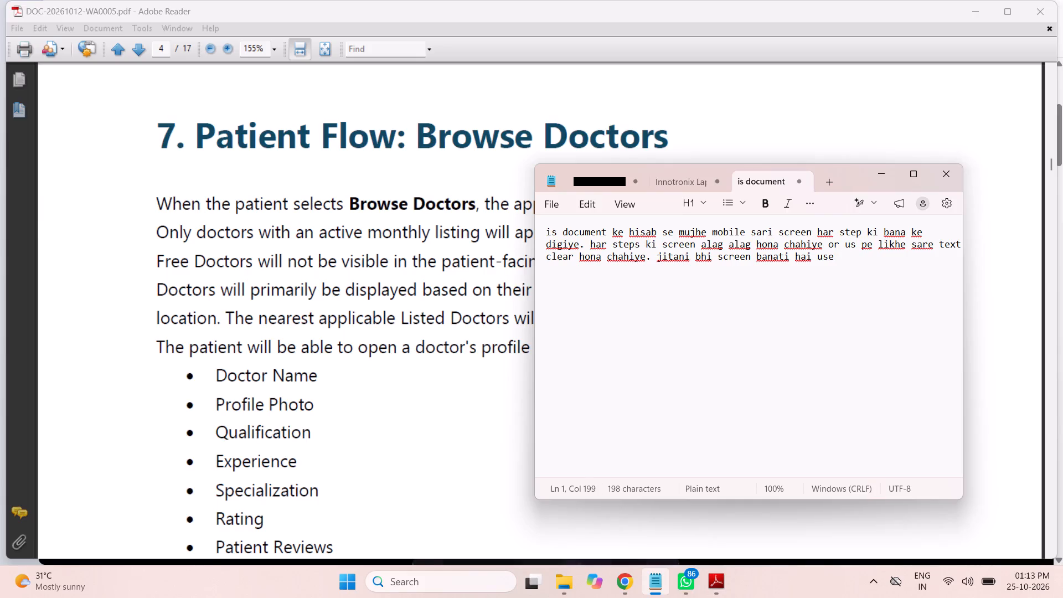
# Complete the last sentence of the prompt with "achhi qulity me bana digiye.".
pyautogui.write('achhi')
pyautogui.press('space')
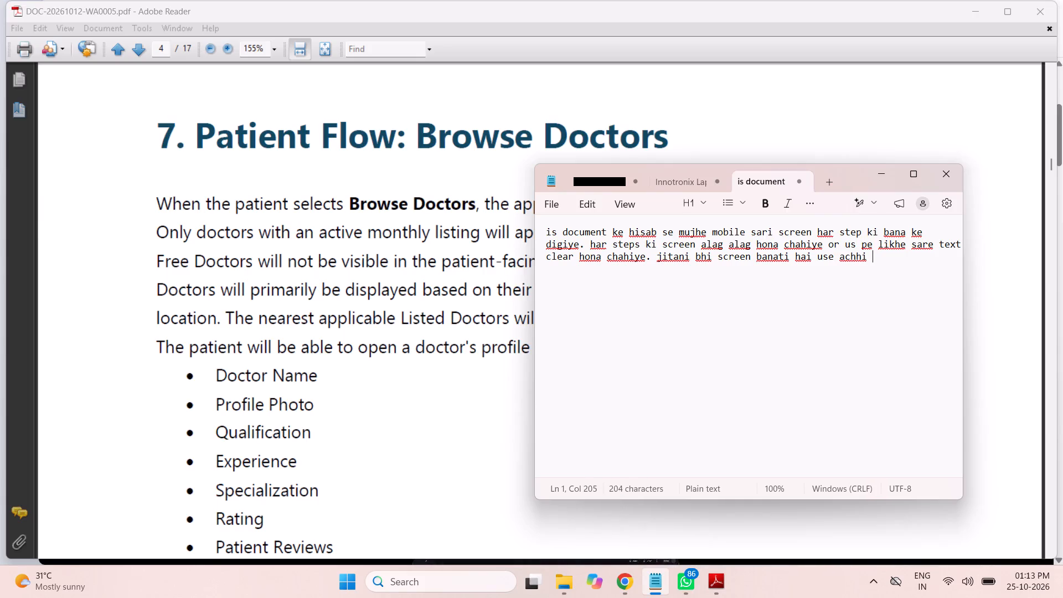
pyautogui.write('qulity me baba')
pyautogui.press('space')
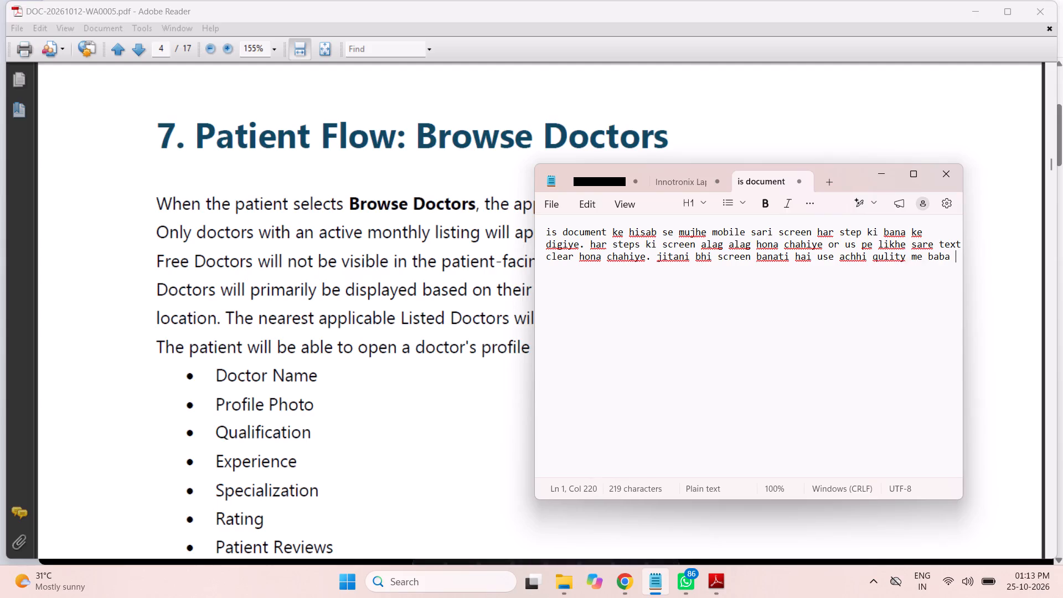
pyautogui.press('BackSpace')
pyautogui.press('BackSpace')
pyautogui.press('BackSpace')
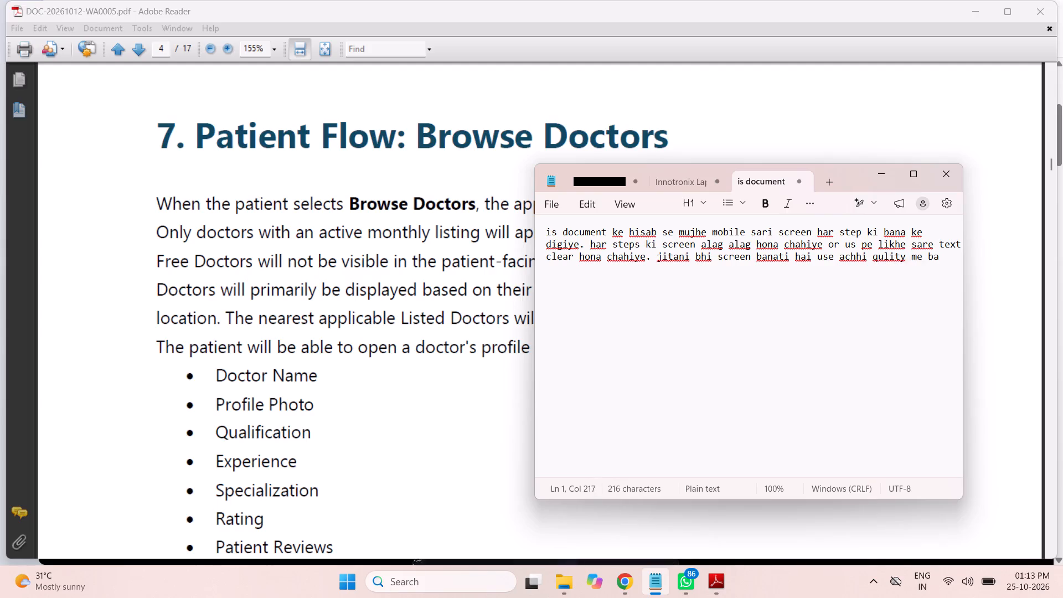
pyautogui.write('na dig')
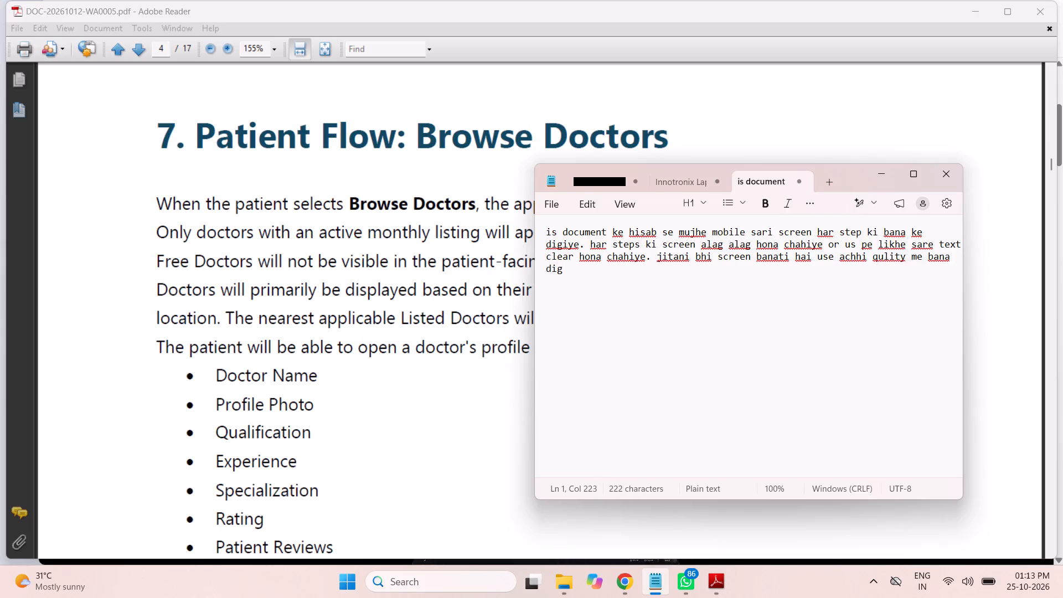
pyautogui.write('iye')
pyautogui.press('.')
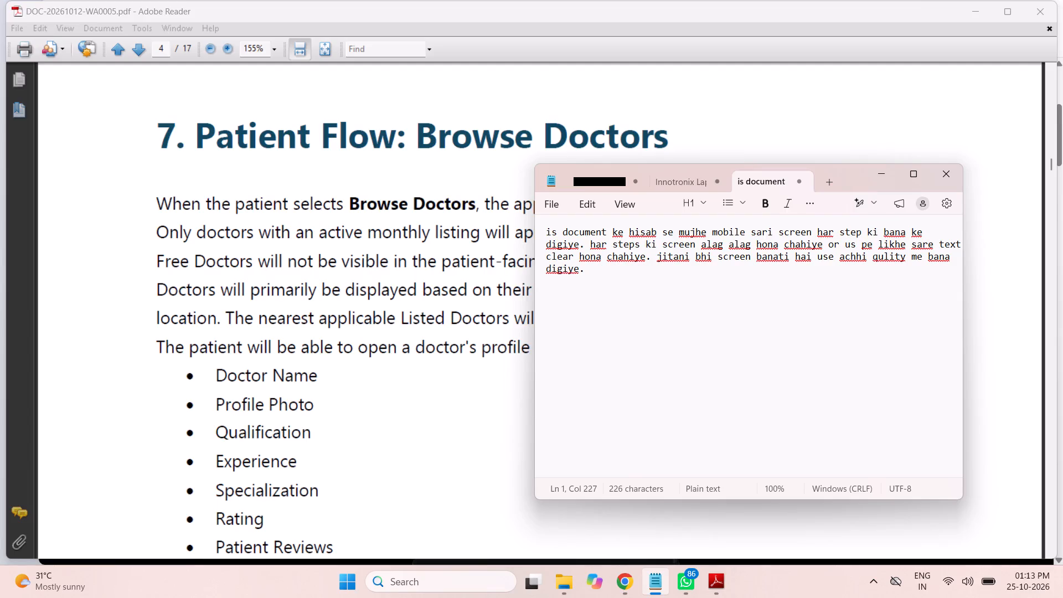
# Copy the whole prompt and translate it from Hindi to English in Google Translate, opened in a new Chrome tab.
pyautogui.moveTo(585, 274); pyautogui.dragTo(526, 232)
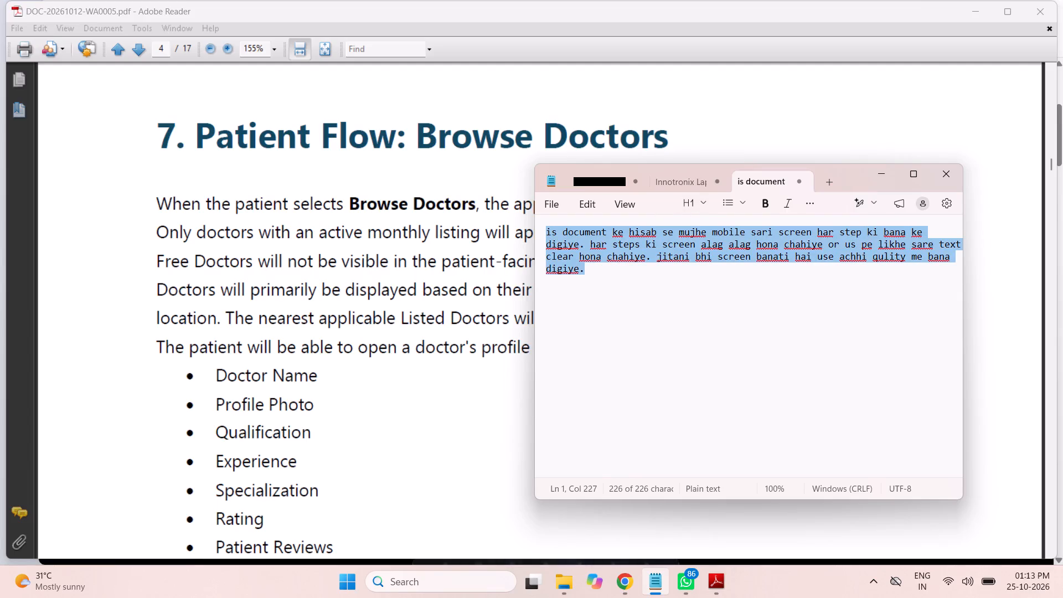
pyautogui.moveTo(526, 232); pyautogui.dragTo(524, 229)
pyautogui.hotkey('ctrl', 'c')
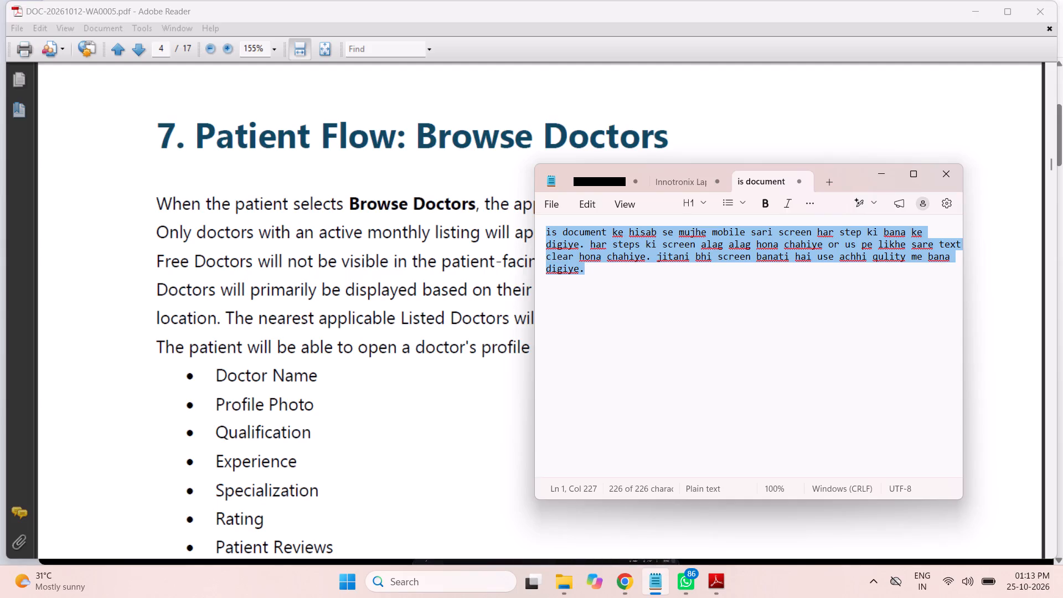
pyautogui.click(630, 578)
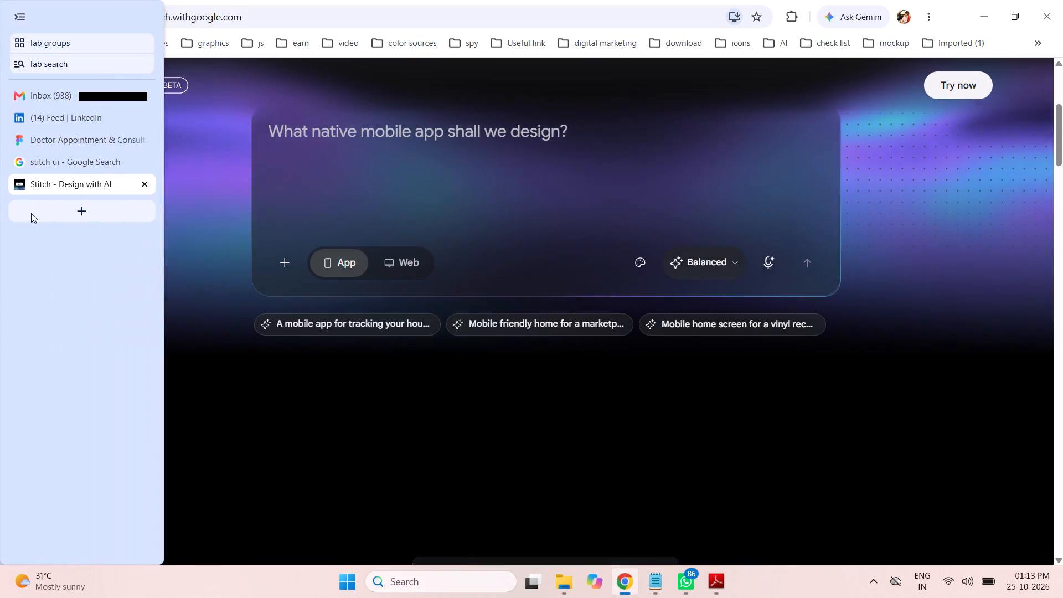
pyautogui.click(70, 213)
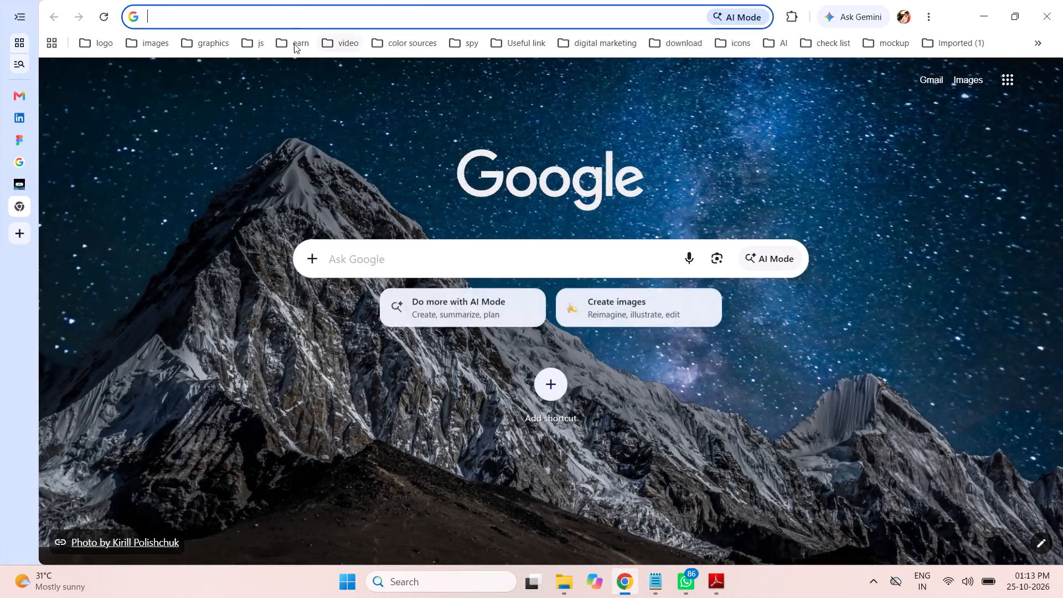
pyautogui.press('t')
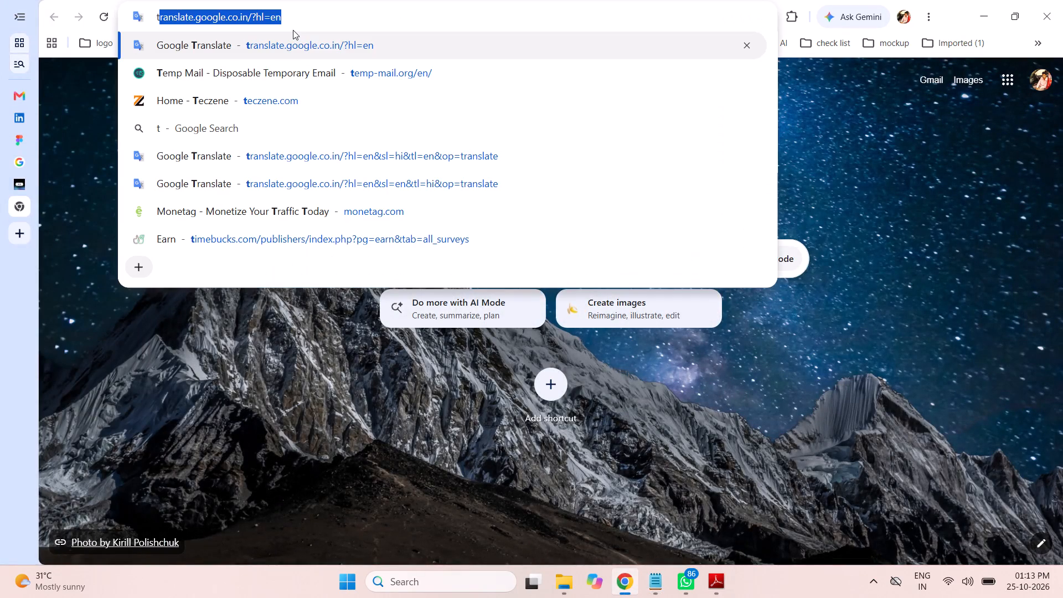
pyautogui.press('Right')
pyautogui.press('Return')
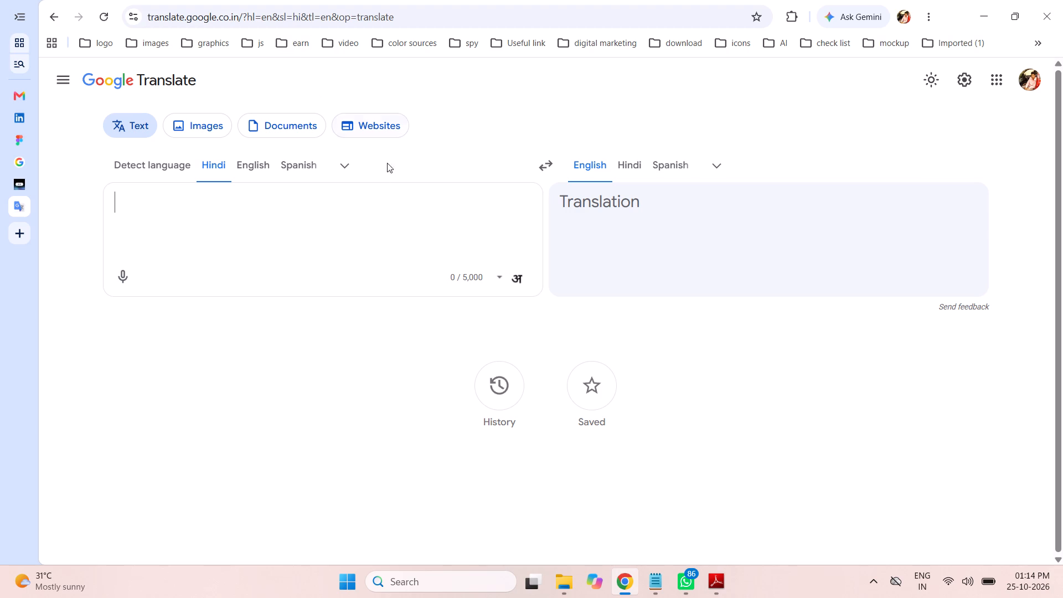
pyautogui.hotkey('ctrl', 'v')
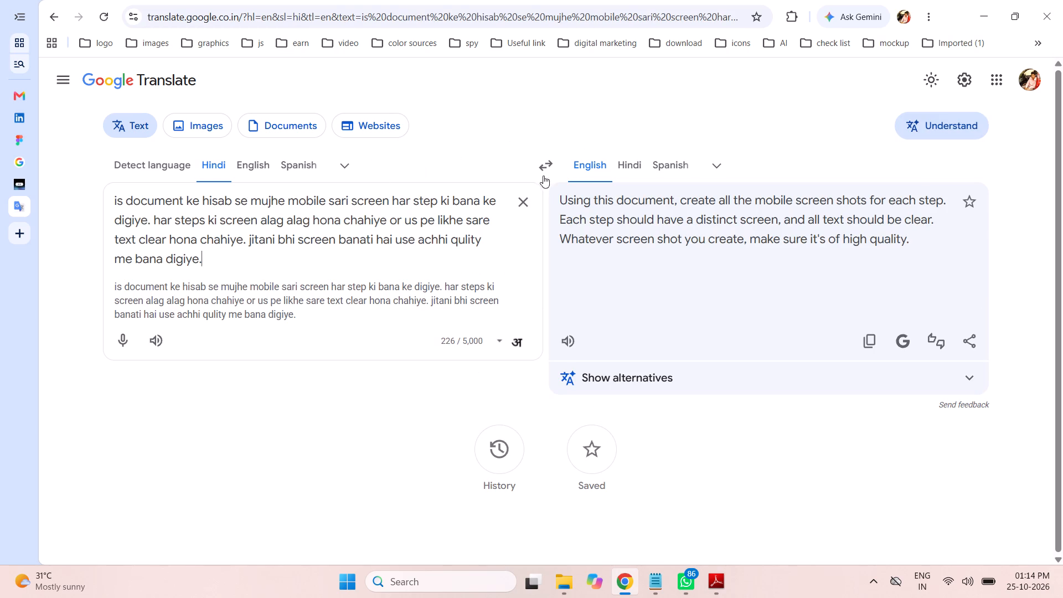
# Swap the translation languages twice to rework the wording, and copy the resulting English translation.
pyautogui.click(548, 168)
pyautogui.click(549, 168)
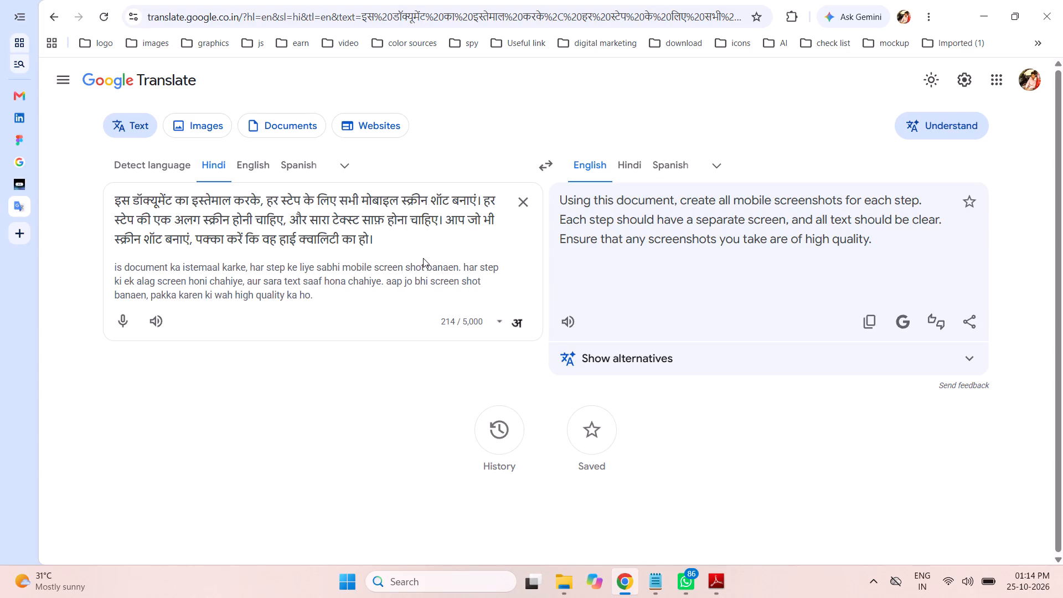
pyautogui.click(867, 321)
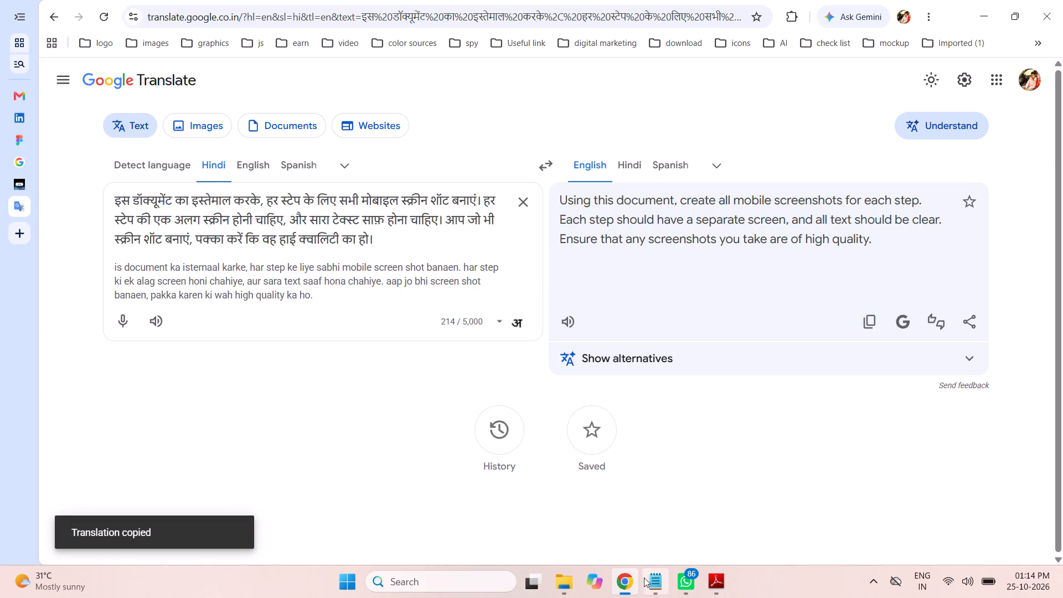
# Start a file upload for the app design prompt in Stitch and browse to the Documents folder.
pyautogui.click(25, 184)
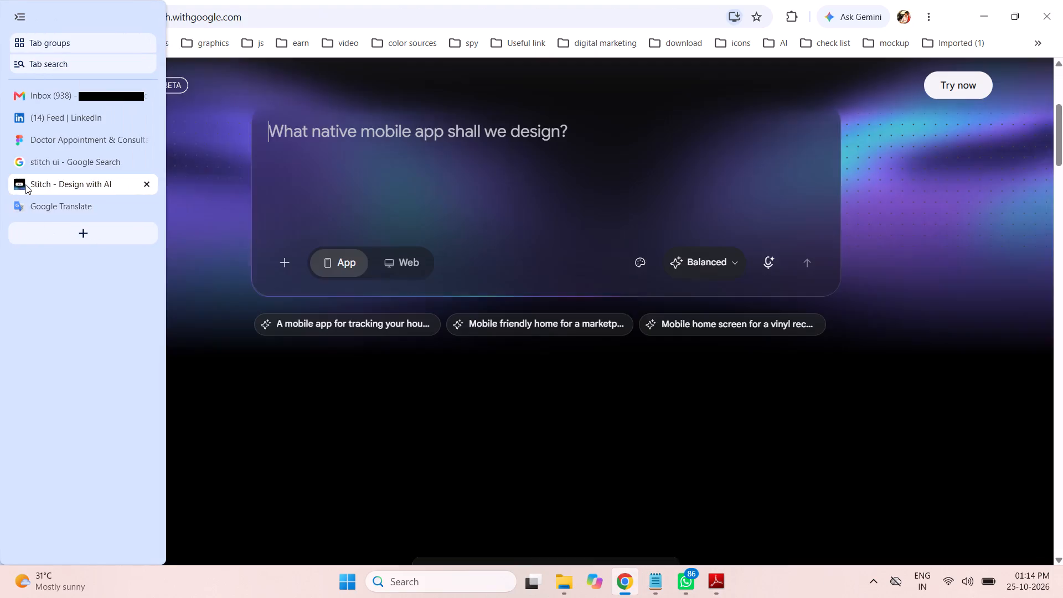
pyautogui.click(283, 264)
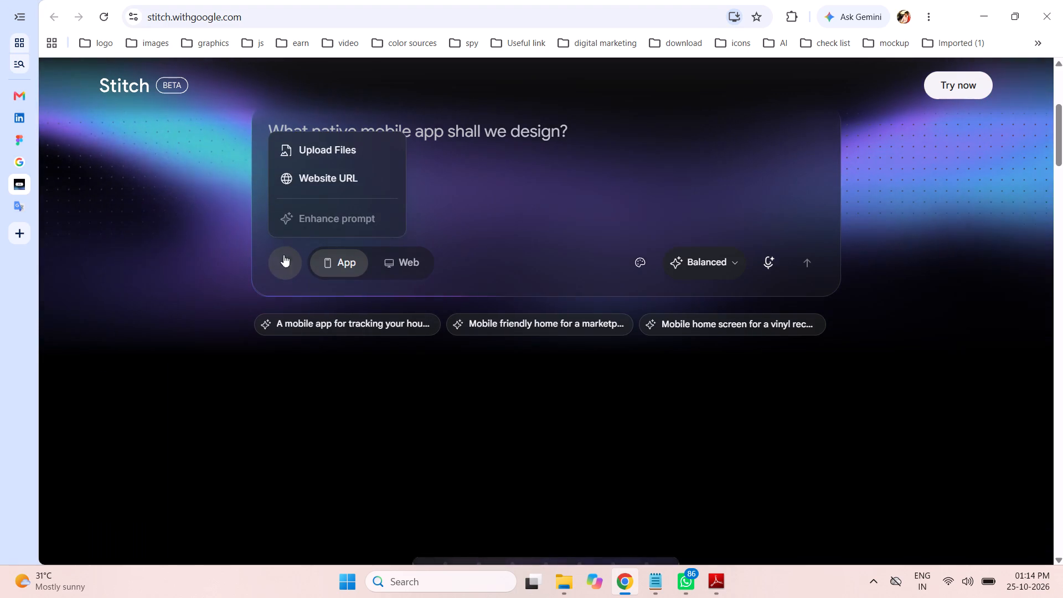
pyautogui.click(312, 147)
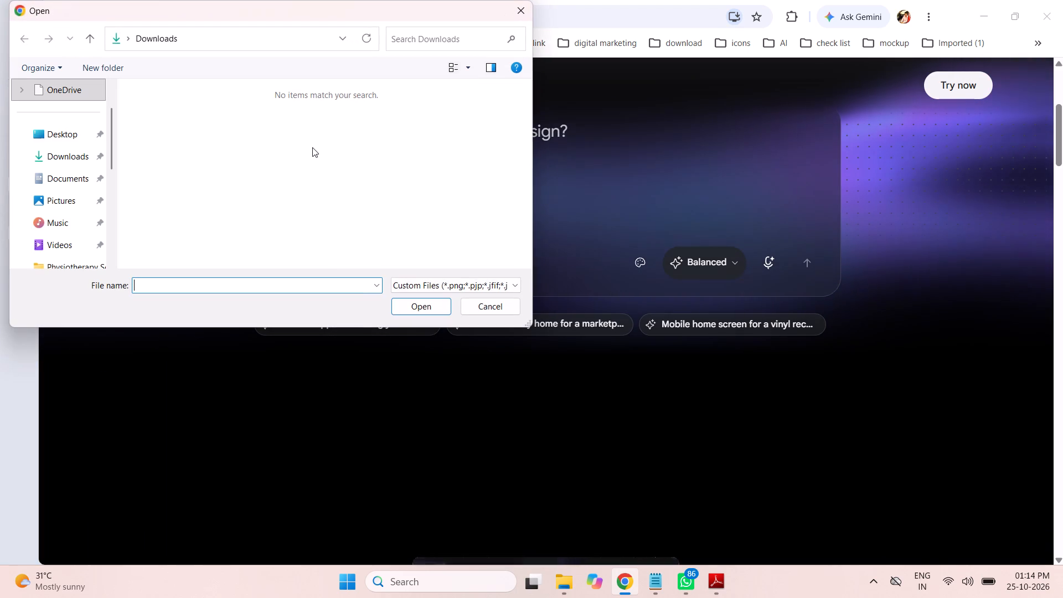
pyautogui.click(70, 179)
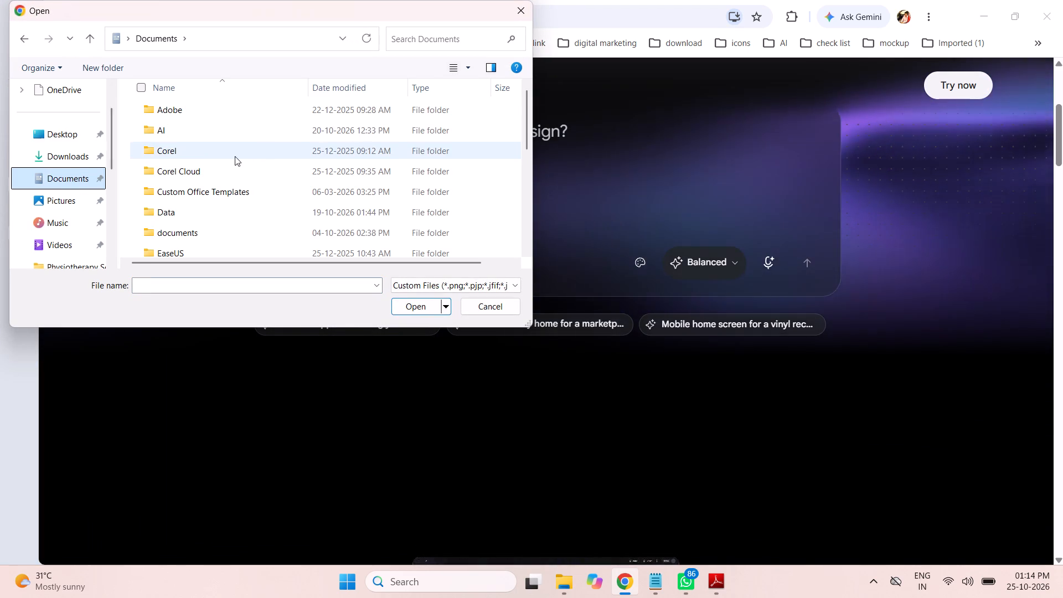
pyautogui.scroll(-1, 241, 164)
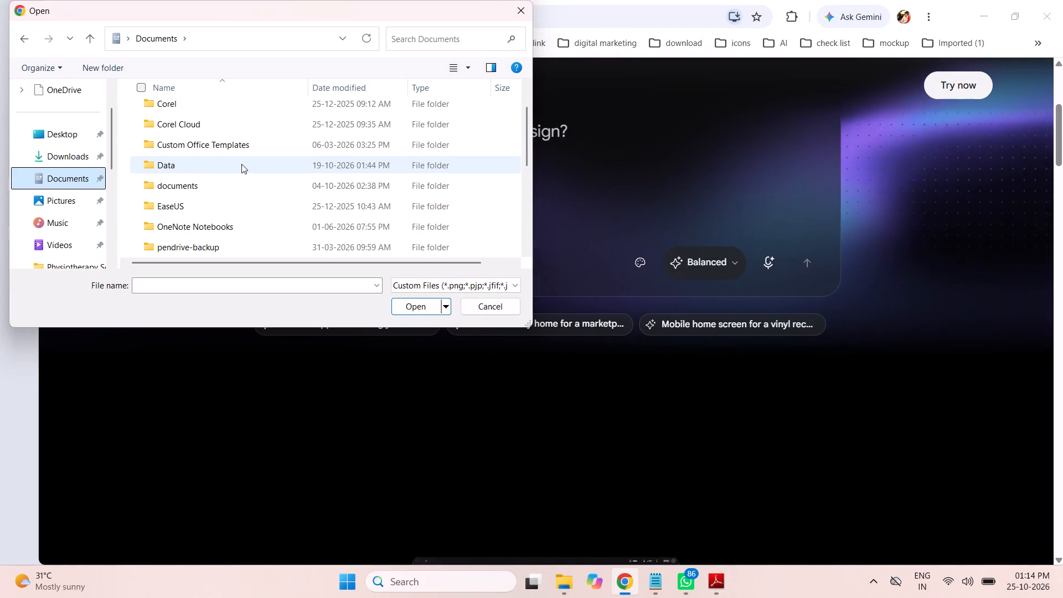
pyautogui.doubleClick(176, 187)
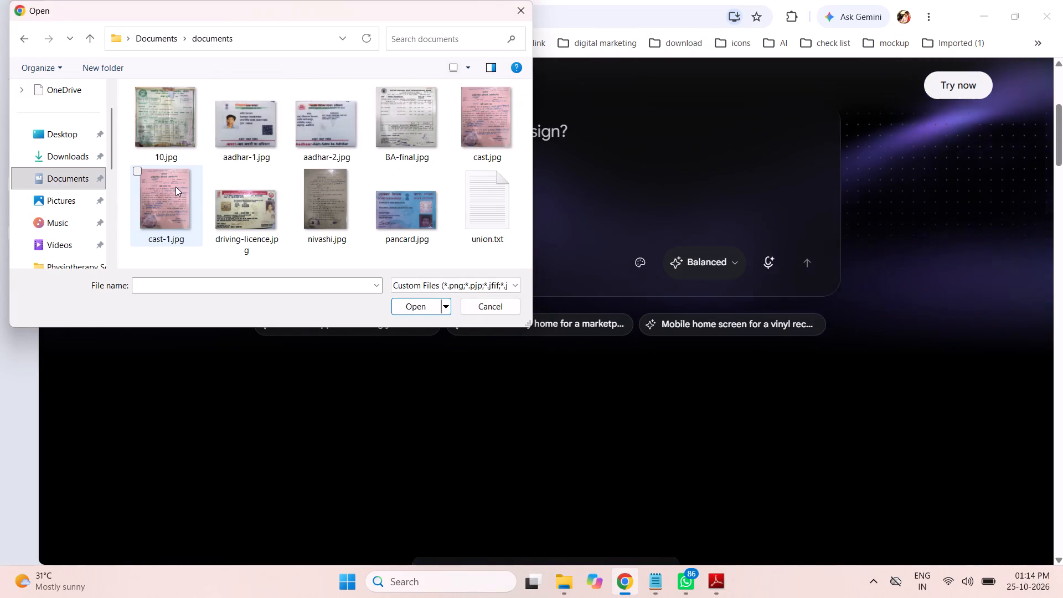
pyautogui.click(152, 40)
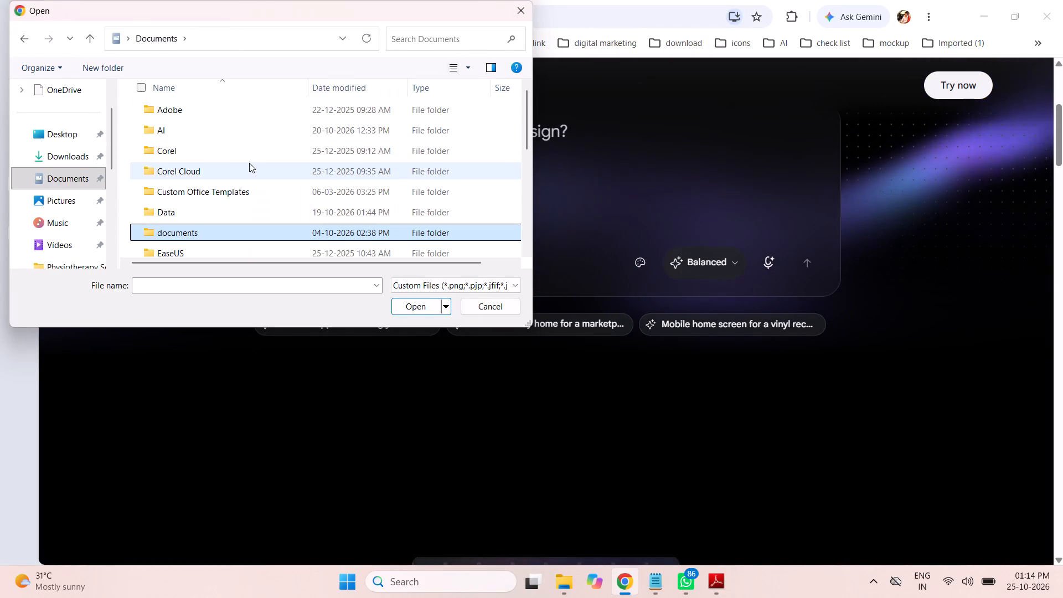
# Browse to the Physiotherapy Service folder inside the work folder for the upload.
pyautogui.scroll(-2, 249, 163)
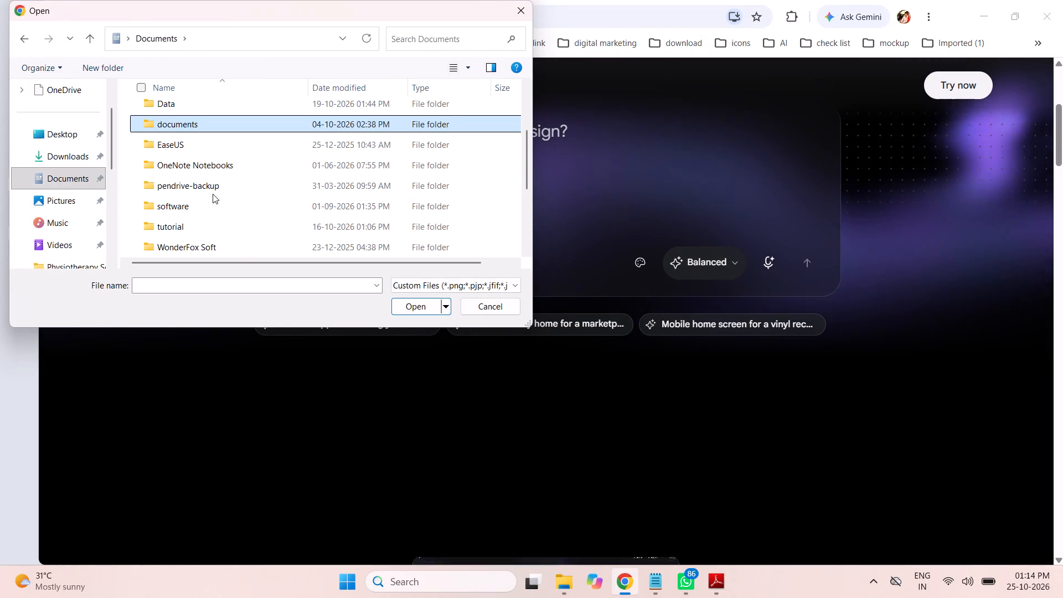
pyautogui.scroll(-1, 213, 194)
pyautogui.doubleClick(166, 208)
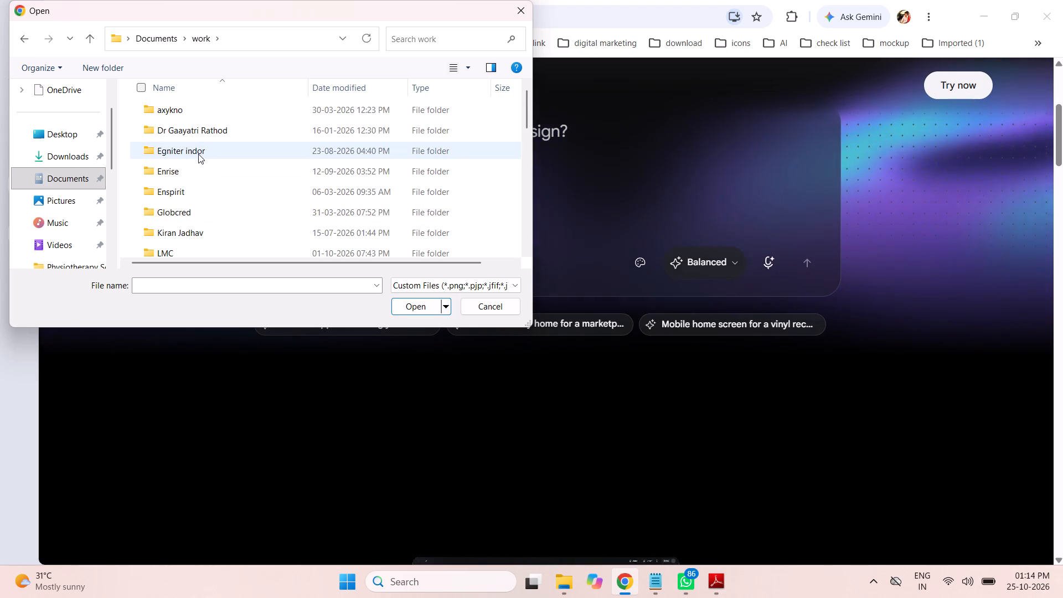
pyautogui.scroll(-1, 198, 154)
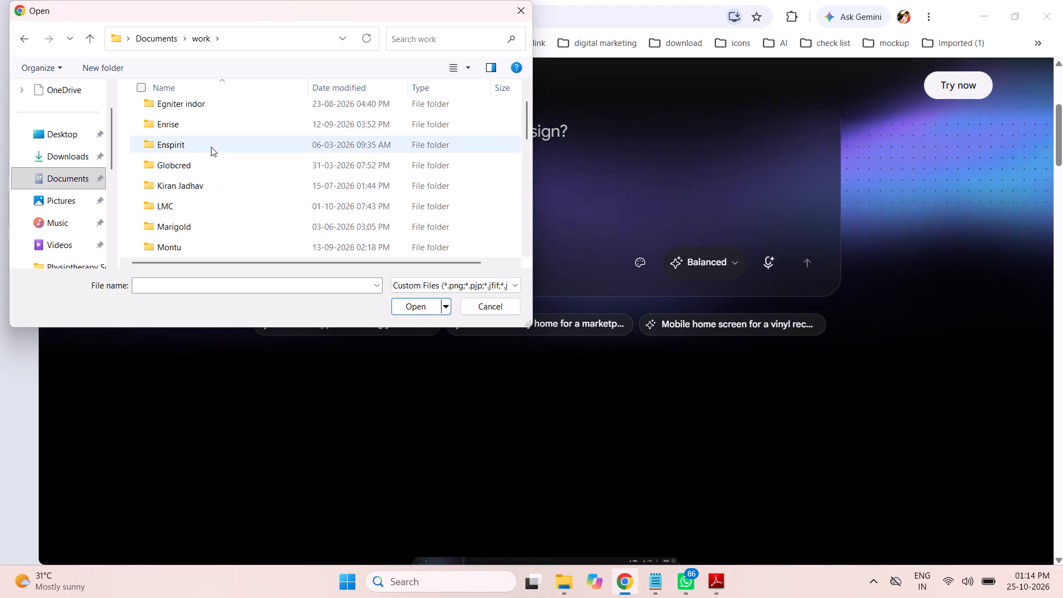
pyautogui.scroll(-2, 211, 147)
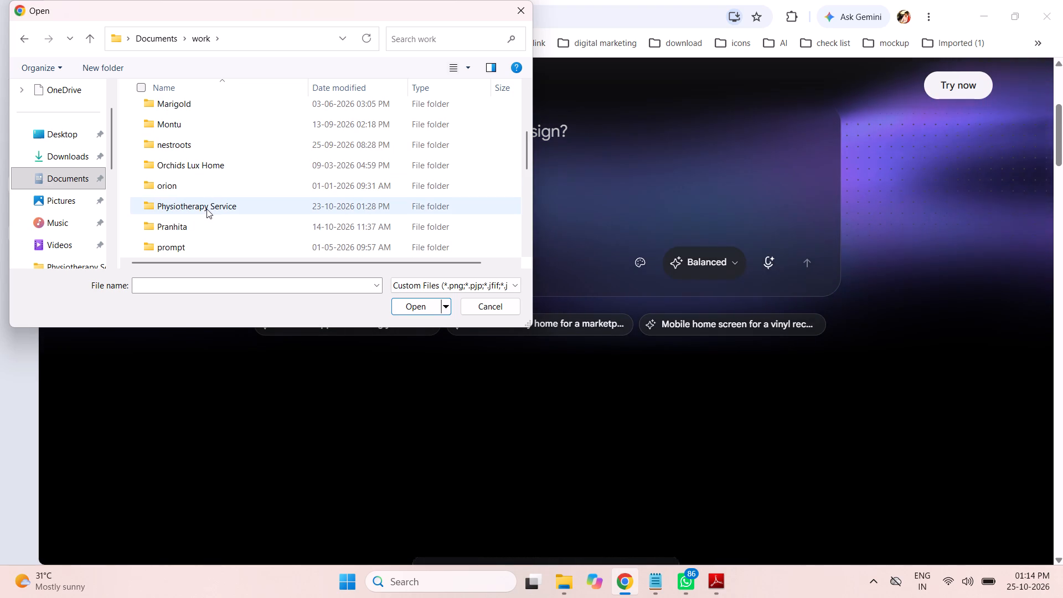
pyautogui.doubleClick(207, 209)
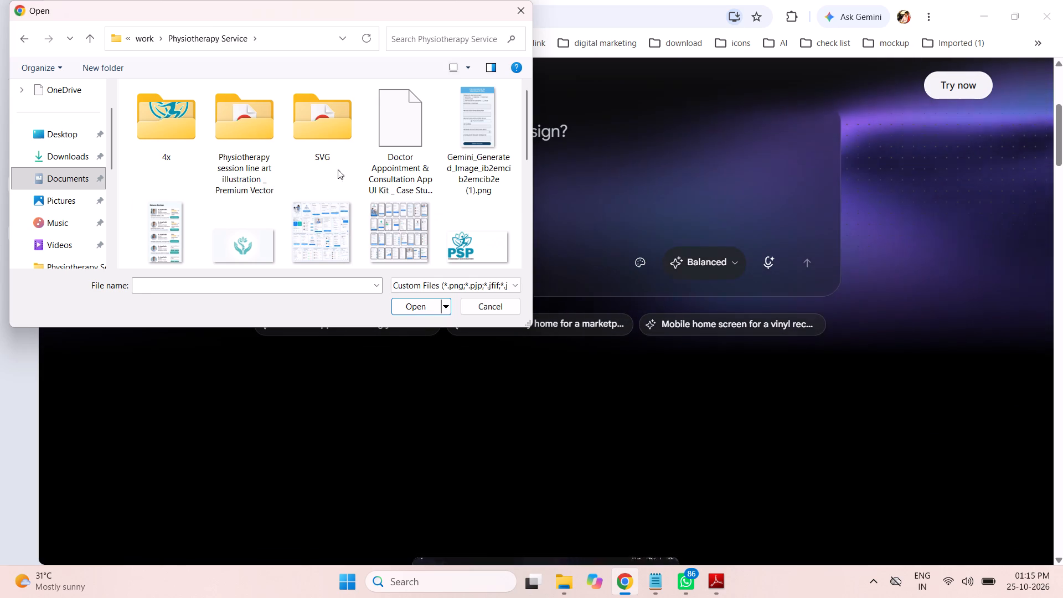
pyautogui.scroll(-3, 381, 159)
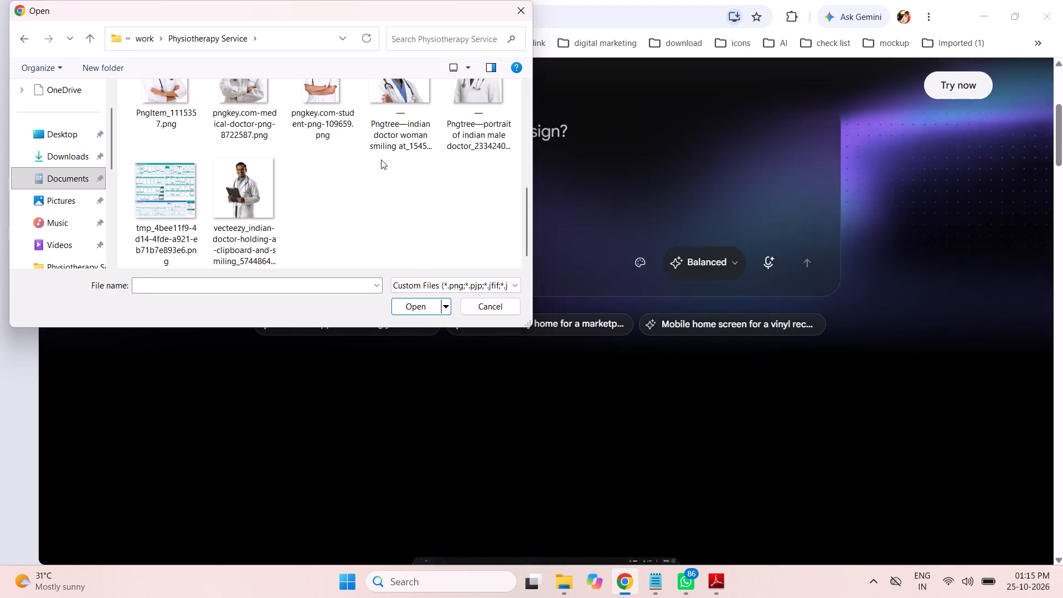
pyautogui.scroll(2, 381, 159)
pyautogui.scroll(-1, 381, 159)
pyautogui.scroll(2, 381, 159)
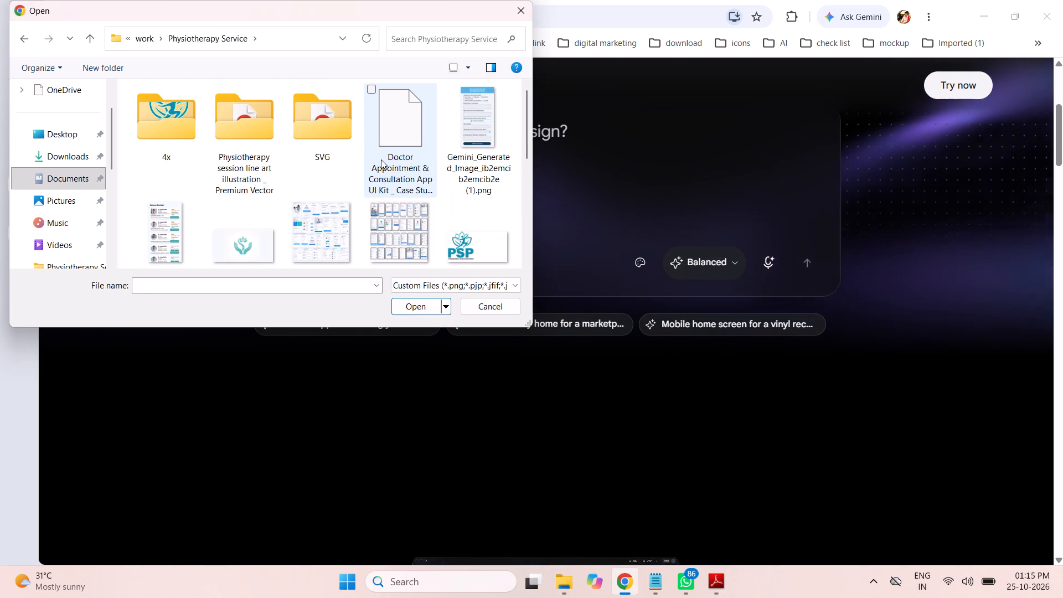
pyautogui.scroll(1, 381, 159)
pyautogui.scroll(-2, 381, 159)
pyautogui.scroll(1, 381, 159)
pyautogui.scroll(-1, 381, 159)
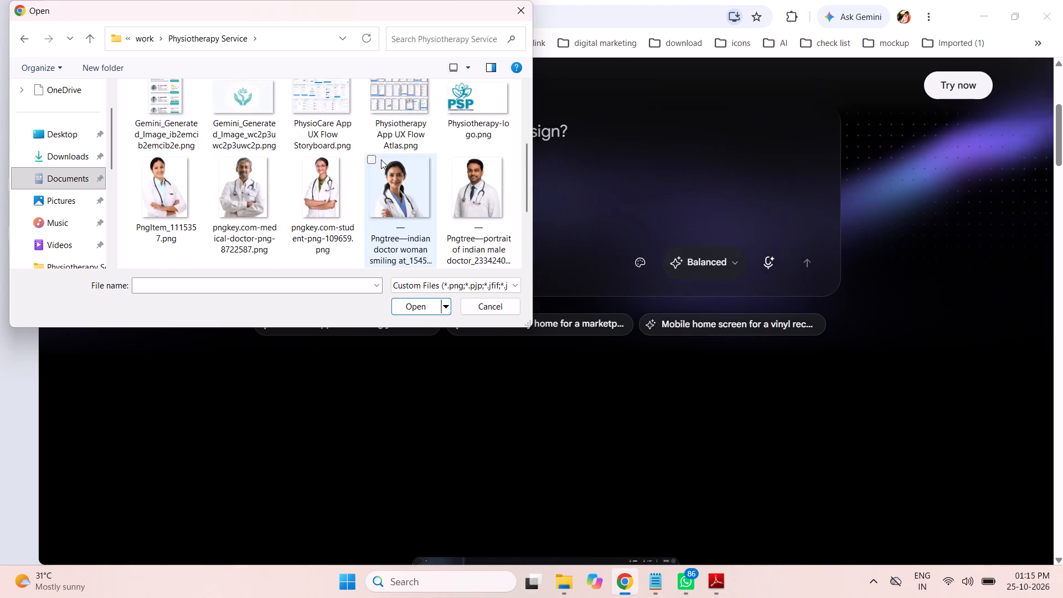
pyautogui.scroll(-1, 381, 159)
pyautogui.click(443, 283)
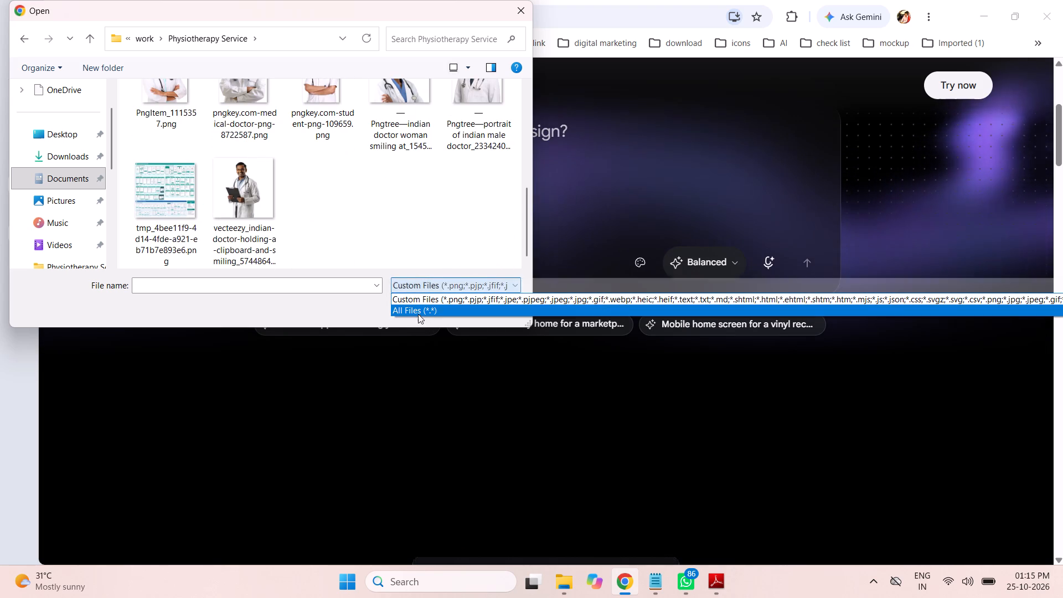
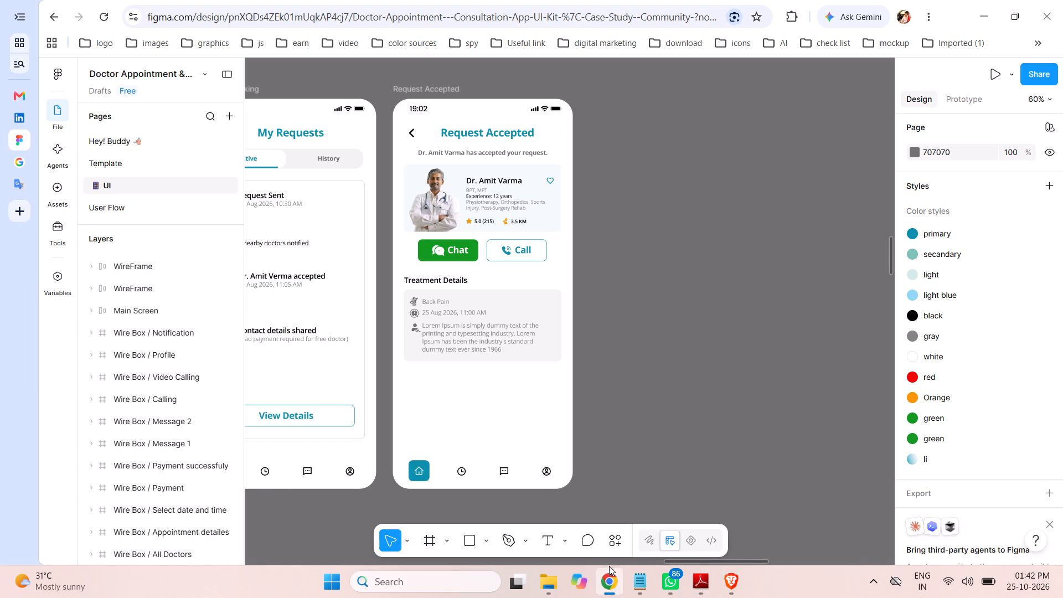
pyautogui.click(651, 358)
pyautogui.hotkey('ctrl', '-')
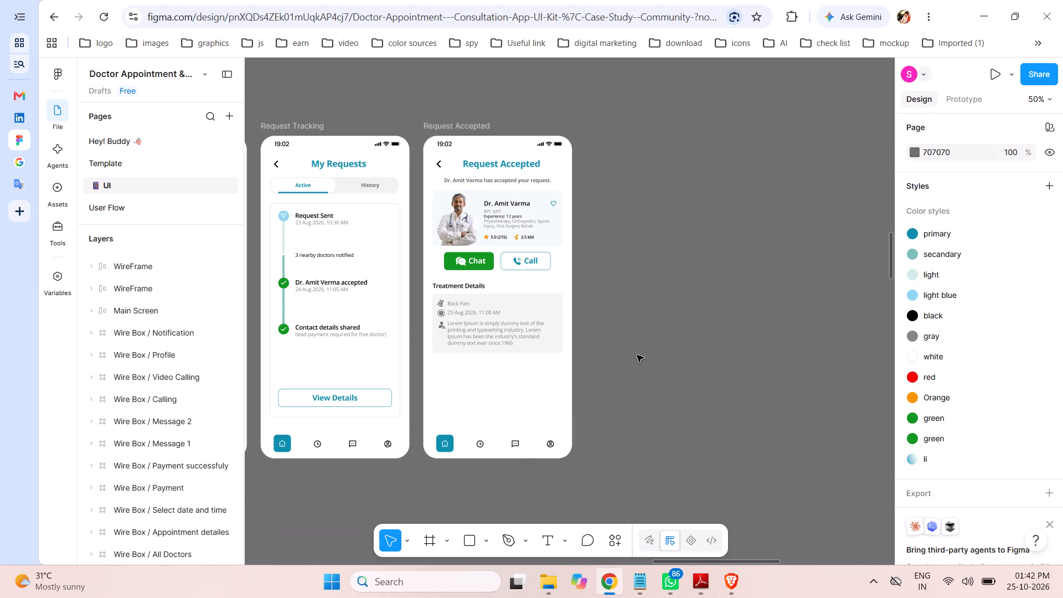
pyautogui.hotkey('ctrl', '-')
pyautogui.hotkey('ctrl', '-')
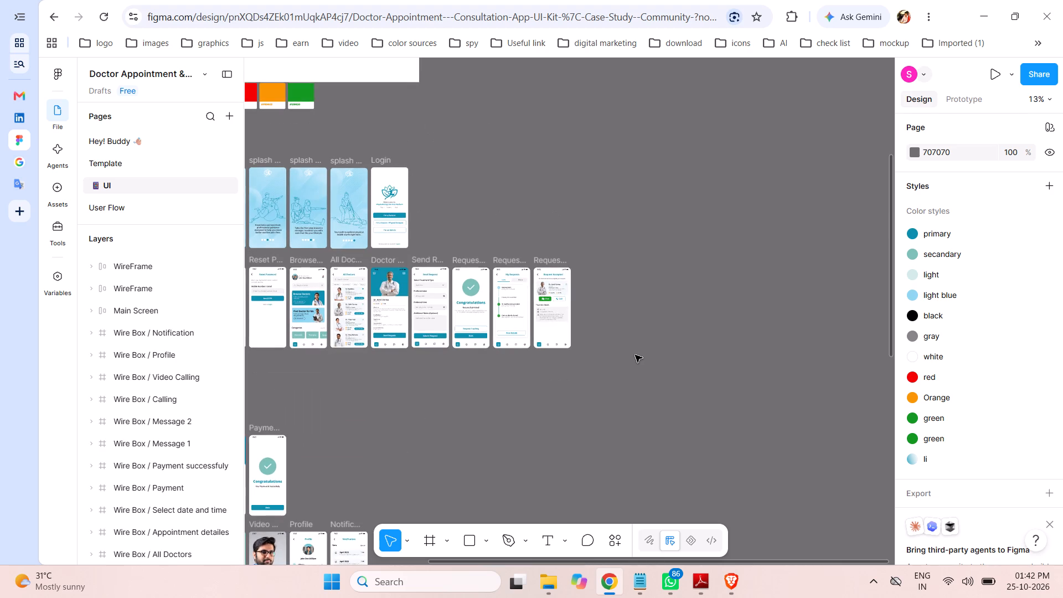
pyautogui.scroll(-2, 574, 315)
pyautogui.scroll(1, 642, 324)
pyautogui.scroll(-5, 643, 324)
pyautogui.scroll(1, 647, 344)
pyautogui.scroll(-5, 643, 347)
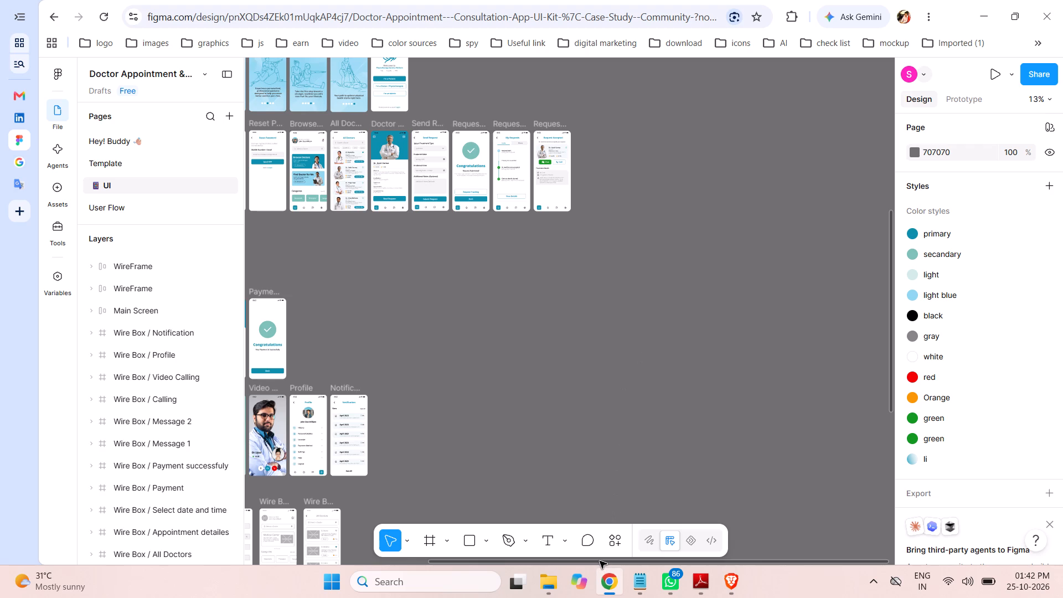
pyautogui.moveTo(600, 561); pyautogui.dragTo(460, 559)
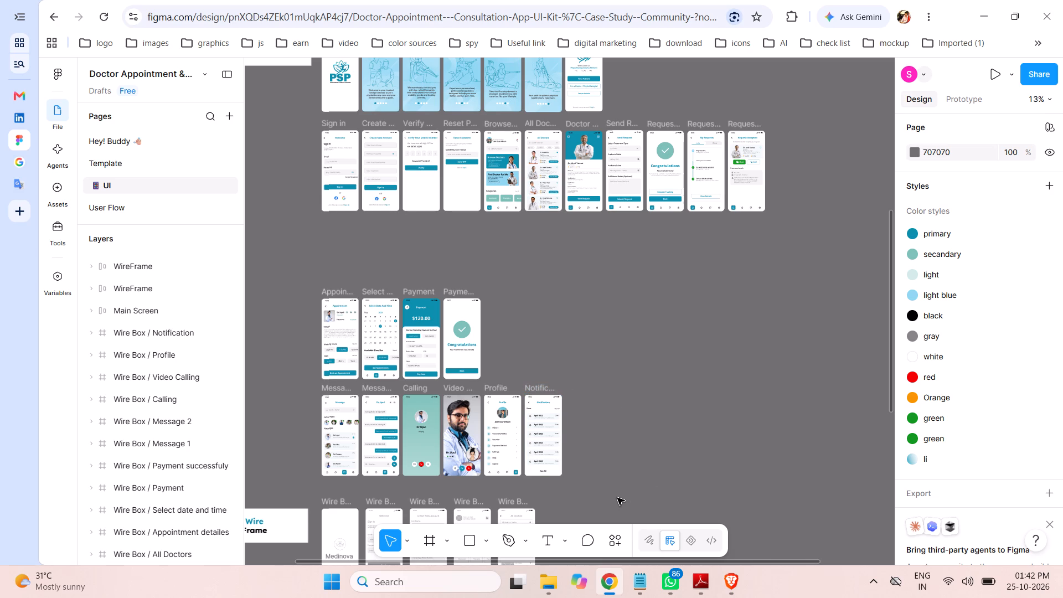
# Examine the message, calling, video calling, profile and notification screens and the wireframes beneath them on the Figma canvas.
pyautogui.hotkey('ctrl', '=')
pyautogui.scroll(-2, 555, 397)
pyautogui.scroll(2, 575, 393)
pyautogui.scroll(-1, 576, 393)
pyautogui.scroll(2, 580, 390)
pyautogui.scroll(-3, 580, 390)
pyautogui.scroll(1, 585, 384)
pyautogui.scroll(-4, 585, 384)
pyautogui.scroll(1, 585, 383)
pyautogui.scroll(-11, 585, 383)
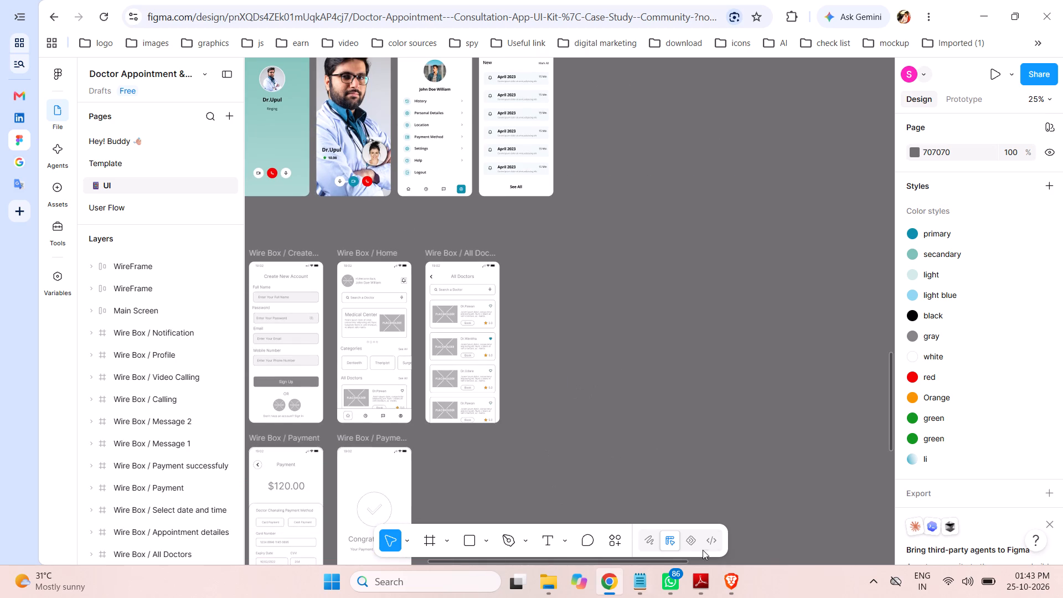
pyautogui.moveTo(658, 561); pyautogui.dragTo(575, 566)
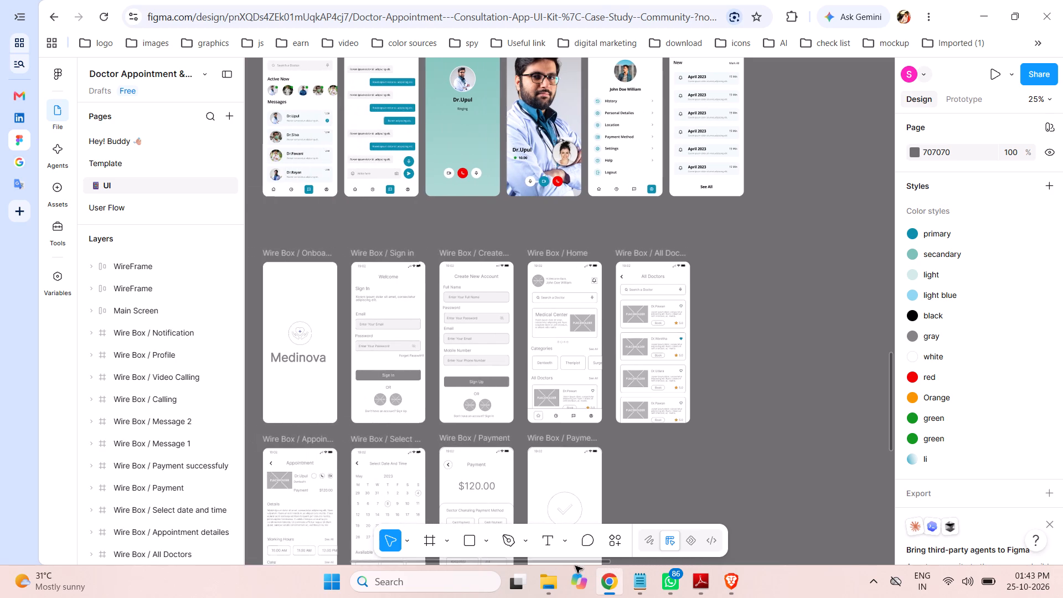
pyautogui.moveTo(575, 566); pyautogui.dragTo(552, 565)
pyautogui.scroll(6, 522, 162)
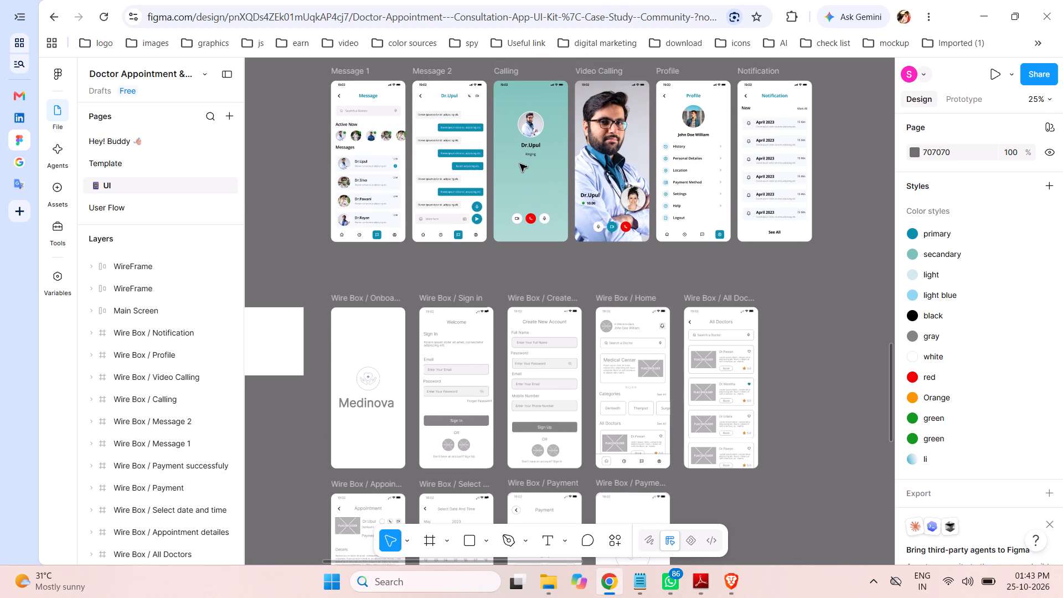
pyautogui.hotkey('ctrl', '=')
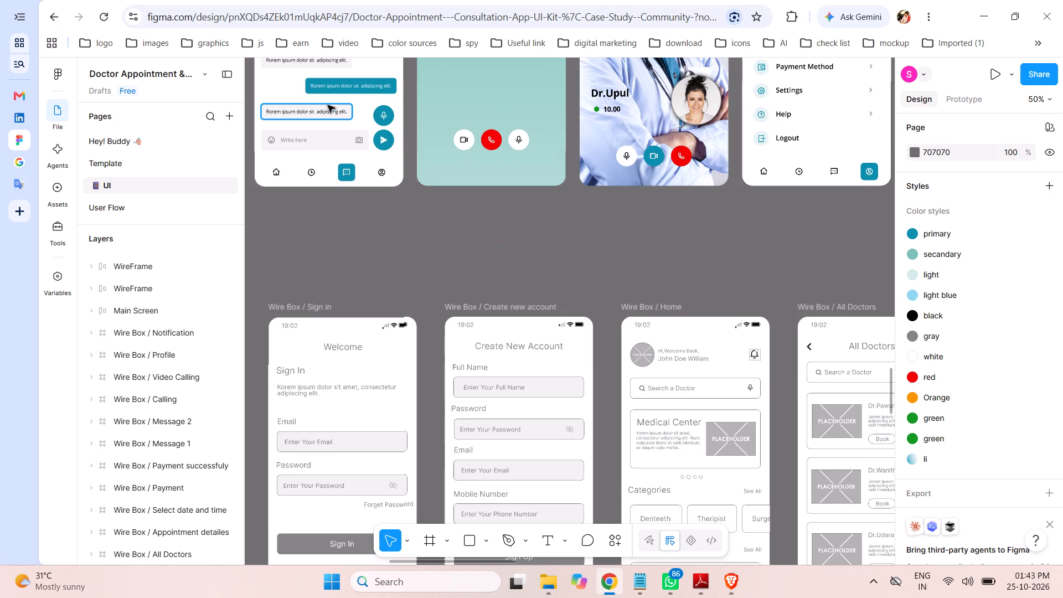
pyautogui.scroll(9, 602, 281)
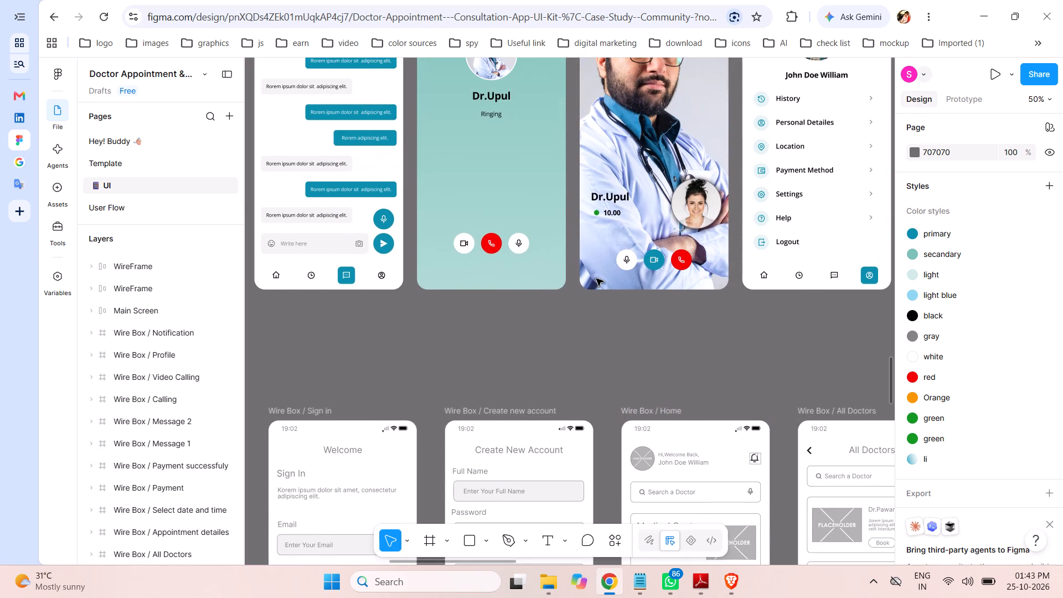
# Review the profile, video calling, calling and message screens in the row above the wireframes on the UI page.
pyautogui.scroll(2, 592, 276)
pyautogui.scroll(-1, 592, 276)
pyautogui.scroll(11, 592, 276)
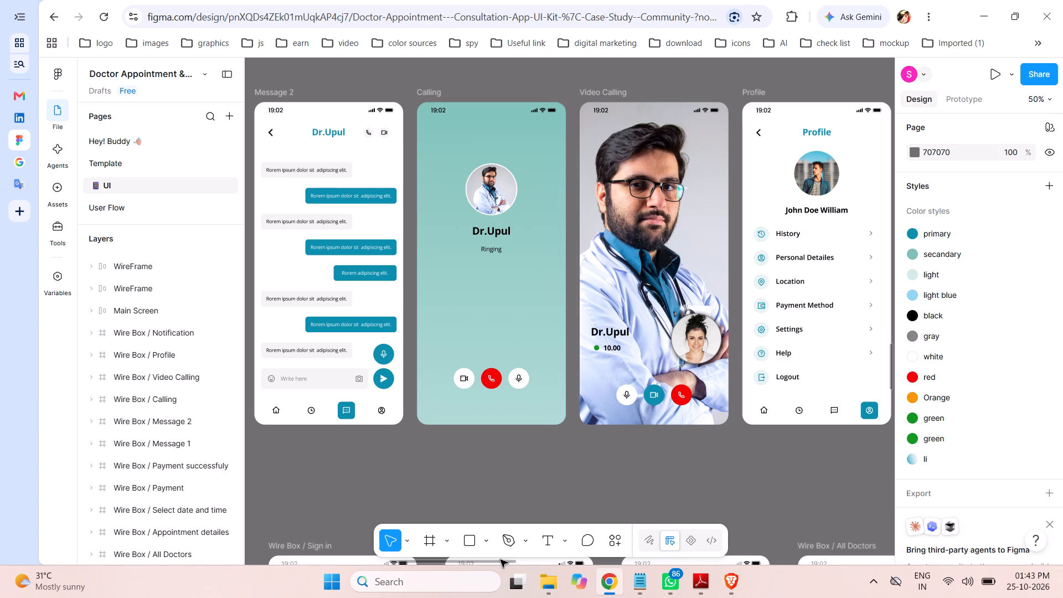
pyautogui.moveTo(496, 563); pyautogui.dragTo(450, 565)
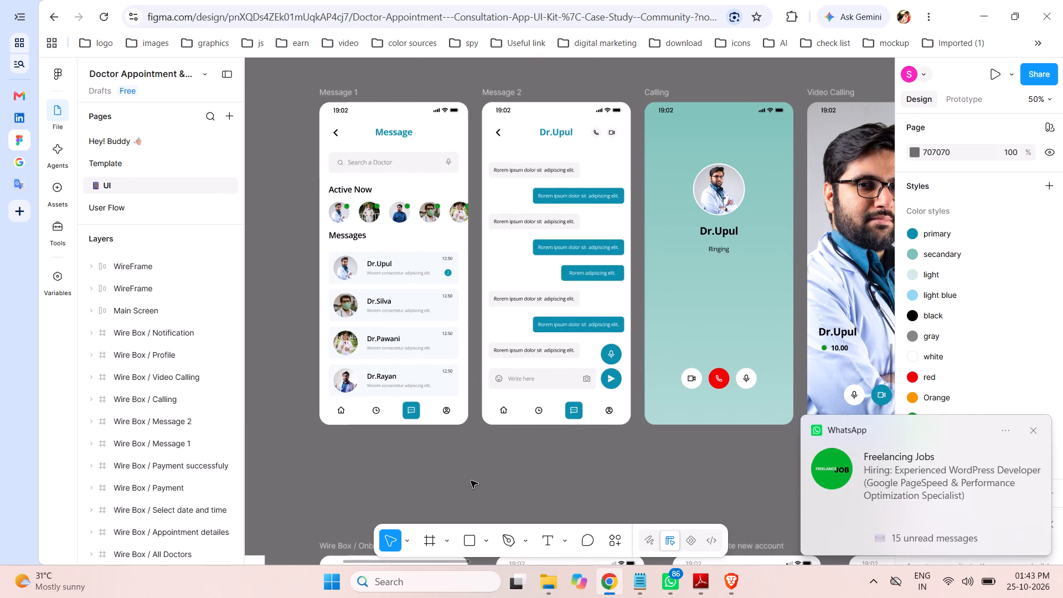
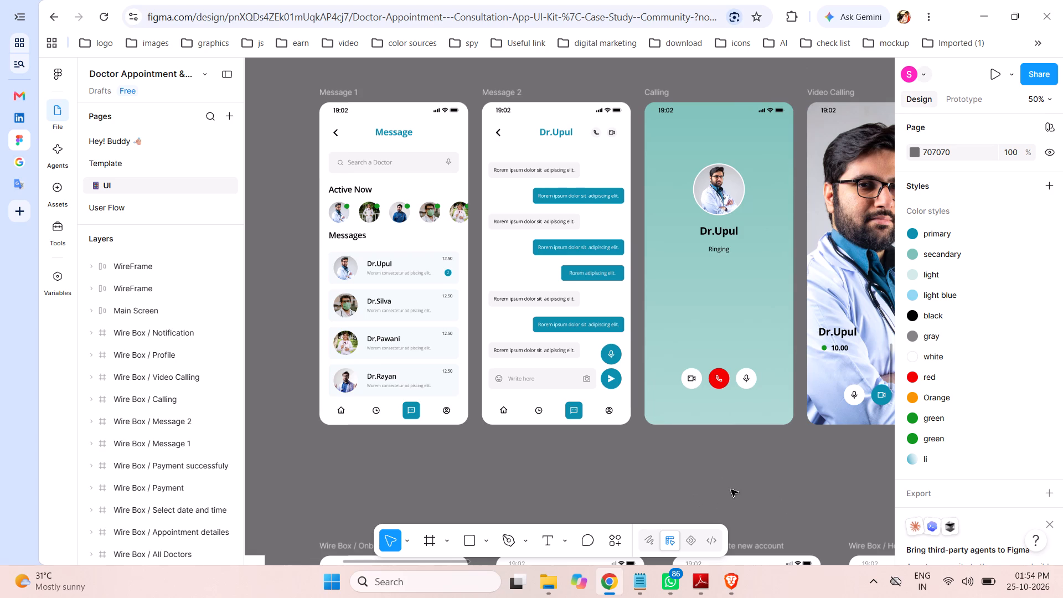
# Examine the Calling, Video Calling, Profile and Notification screens together with the appointment and payment row above them.
pyautogui.press('space')
pyautogui.press('space')
pyautogui.press('space')
pyautogui.press('space')
pyautogui.press('space')
pyautogui.press('space')
pyautogui.press('space')
pyautogui.press('space')
pyautogui.press('space')
pyautogui.press('space')
pyautogui.press('space')
pyautogui.press('space')
pyautogui.press('space')
pyautogui.press('space')
pyautogui.press('space')
pyautogui.press('space')
pyautogui.press('space')
pyautogui.press('space')
pyautogui.press('space')
pyautogui.press('space')
pyautogui.moveTo(740, 473); pyautogui.dragTo(420, 461)
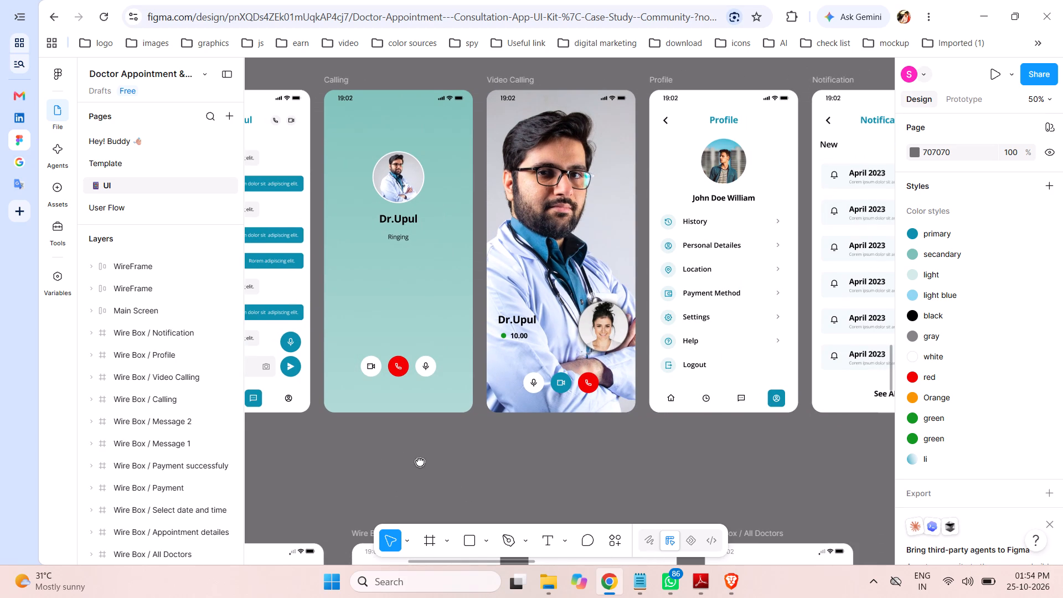
pyautogui.moveTo(420, 461); pyautogui.dragTo(419, 461)
pyautogui.hotkey('ctrl', '-')
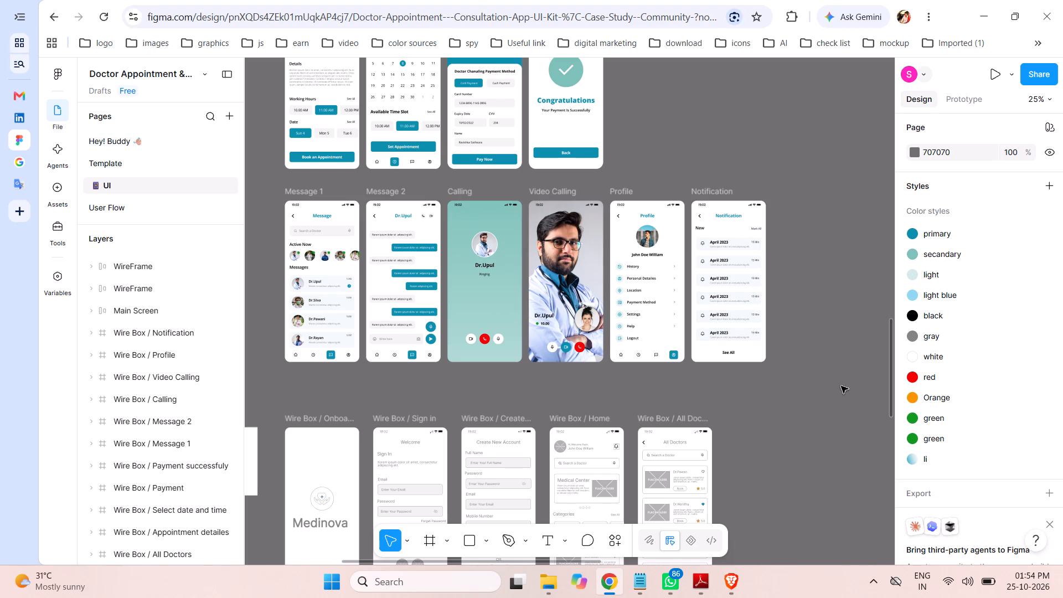
pyautogui.scroll(6, 803, 235)
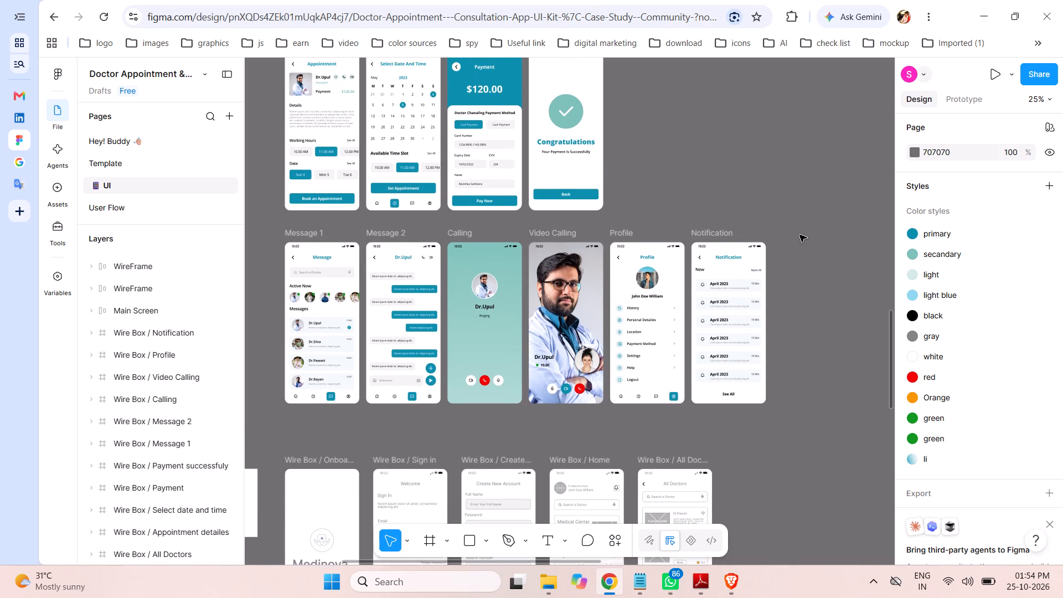
pyautogui.scroll(2, 799, 235)
pyautogui.scroll(-1, 799, 235)
pyautogui.scroll(3, 798, 235)
pyautogui.scroll(-3, 798, 235)
pyautogui.scroll(2, 798, 235)
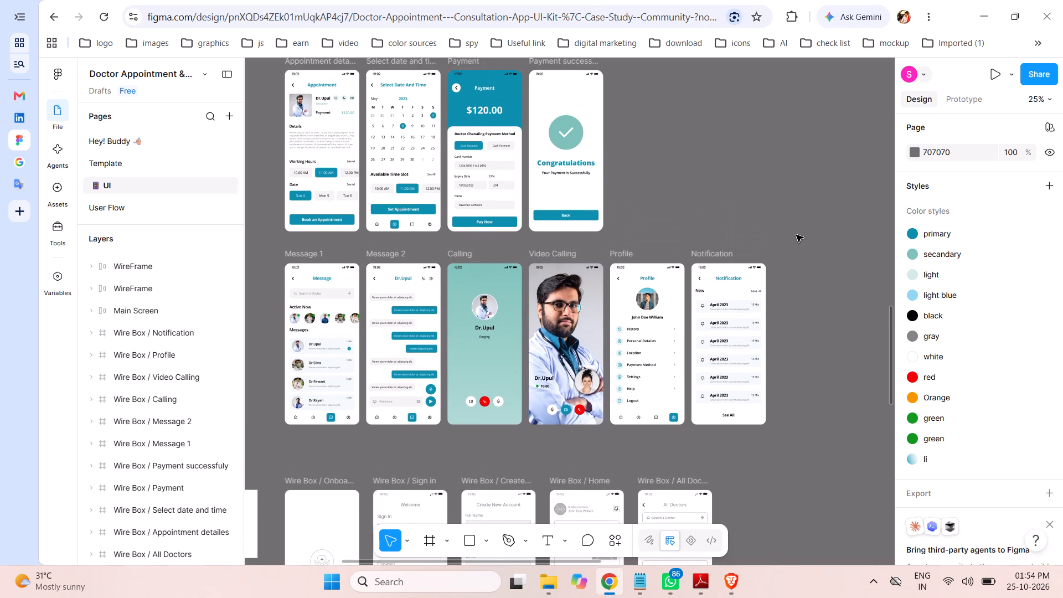
pyautogui.scroll(6, 796, 235)
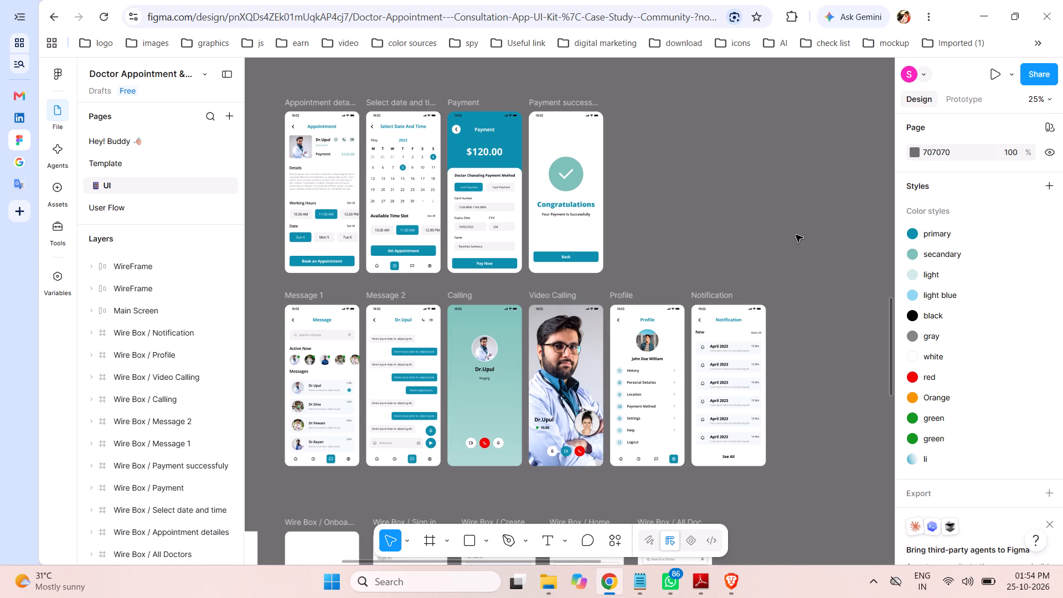
# Inspect the Appointment details and Select Date And Time screens closely, from their headers to the booking buttons.
pyautogui.press('z')
pyautogui.press('z')
pyautogui.press('z')
pyautogui.press('z')
pyautogui.press('z')
pyautogui.press('z')
pyautogui.press('z')
pyautogui.press('z')
pyautogui.press('z')
pyautogui.press('z')
pyautogui.press('z')
pyautogui.press('z')
pyautogui.press('z')
pyautogui.press('z')
pyautogui.press('z')
pyautogui.press('z')
pyautogui.press('z')
pyautogui.press('z')
pyautogui.press('z')
pyautogui.press('z')
pyautogui.press('z')
pyautogui.click(328, 169)
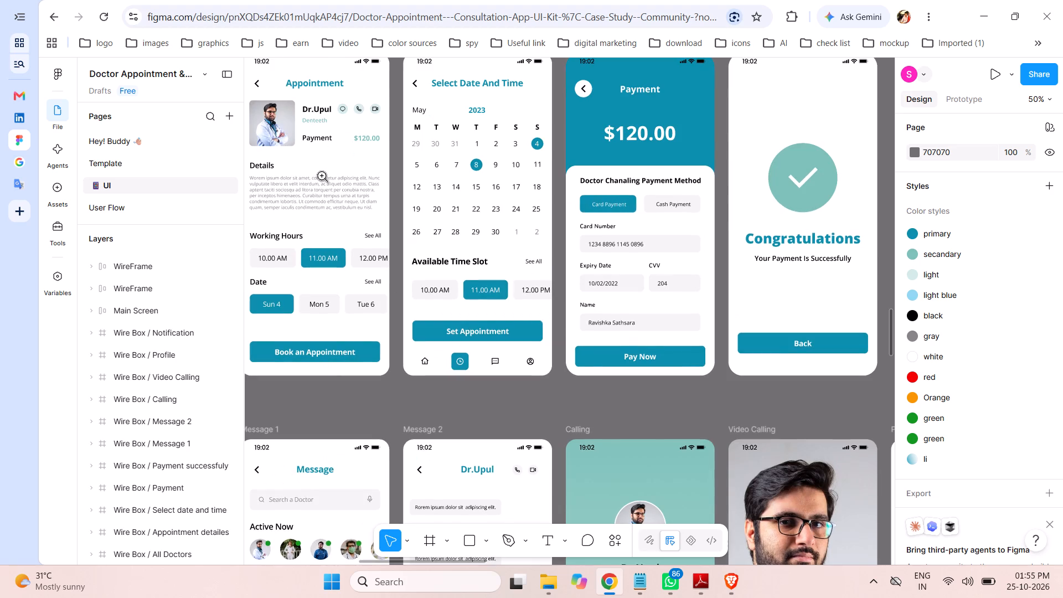
pyautogui.click(322, 176)
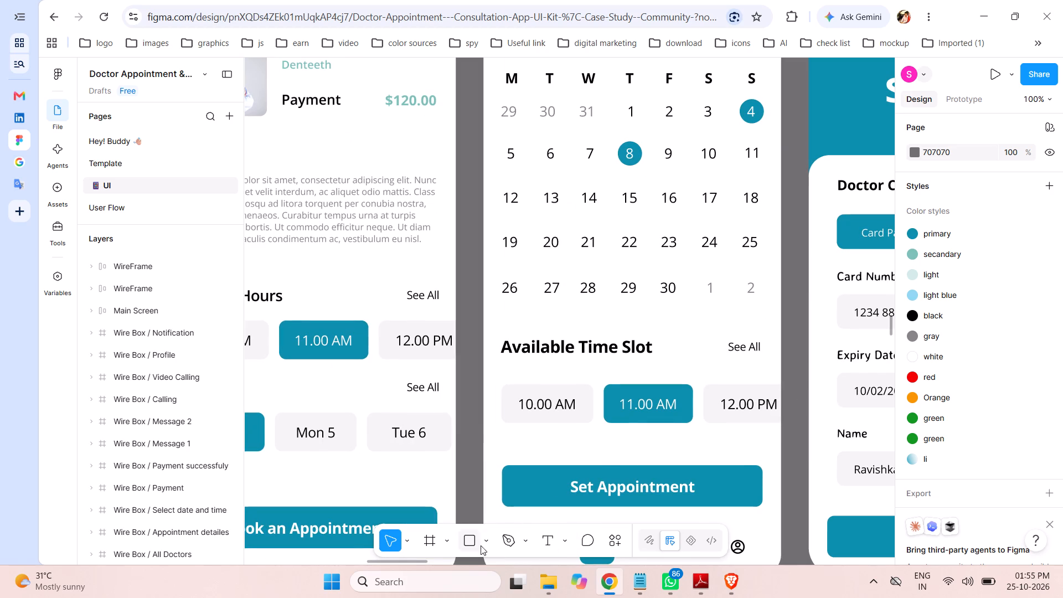
pyautogui.moveTo(407, 563); pyautogui.dragTo(396, 571)
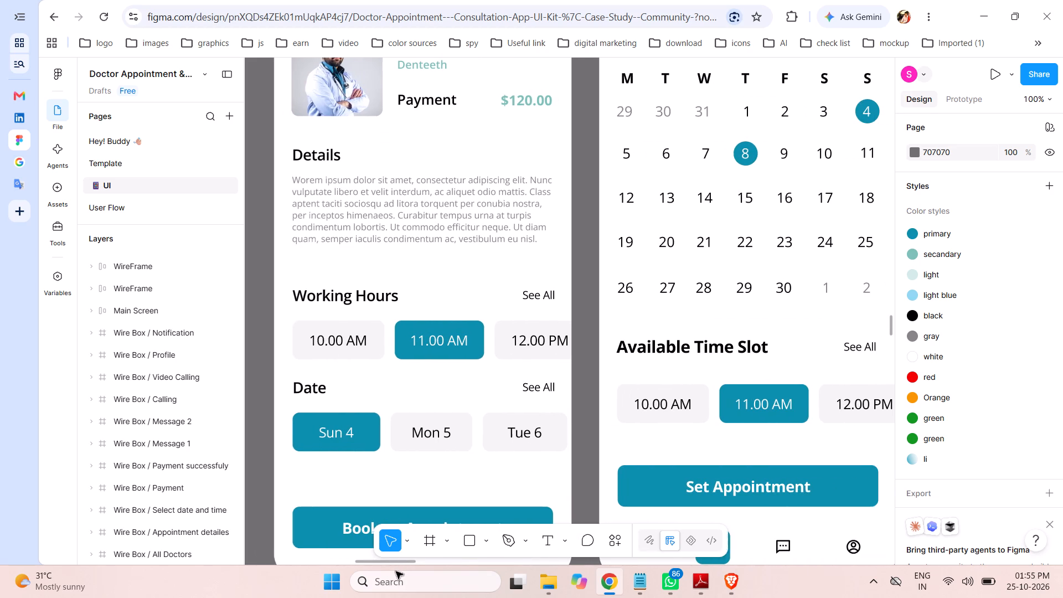
pyautogui.moveTo(396, 571); pyautogui.dragTo(396, 572)
pyautogui.scroll(-8, 500, 290)
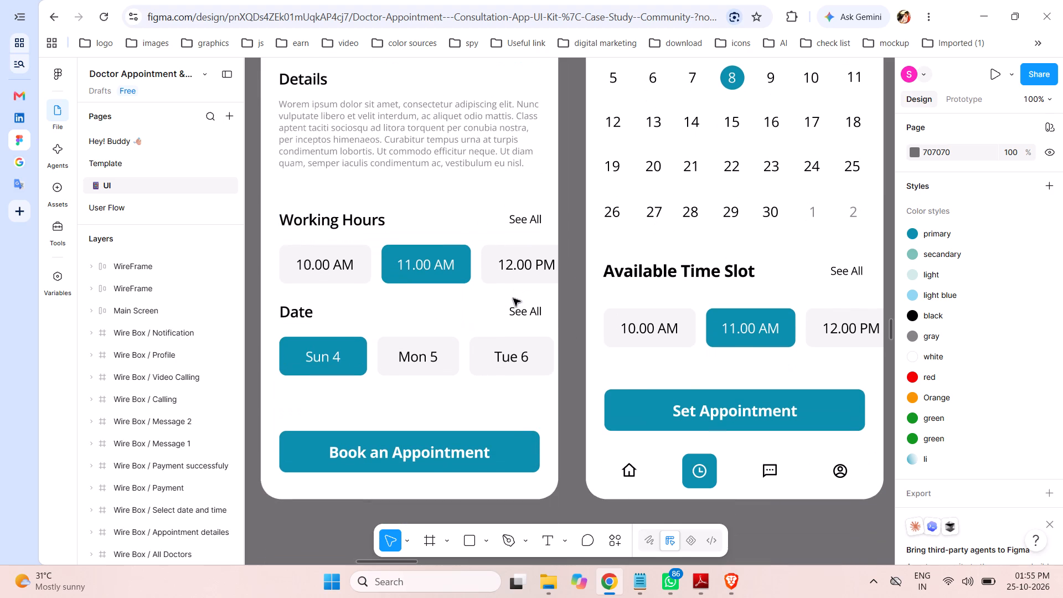
pyautogui.scroll(-6, 513, 298)
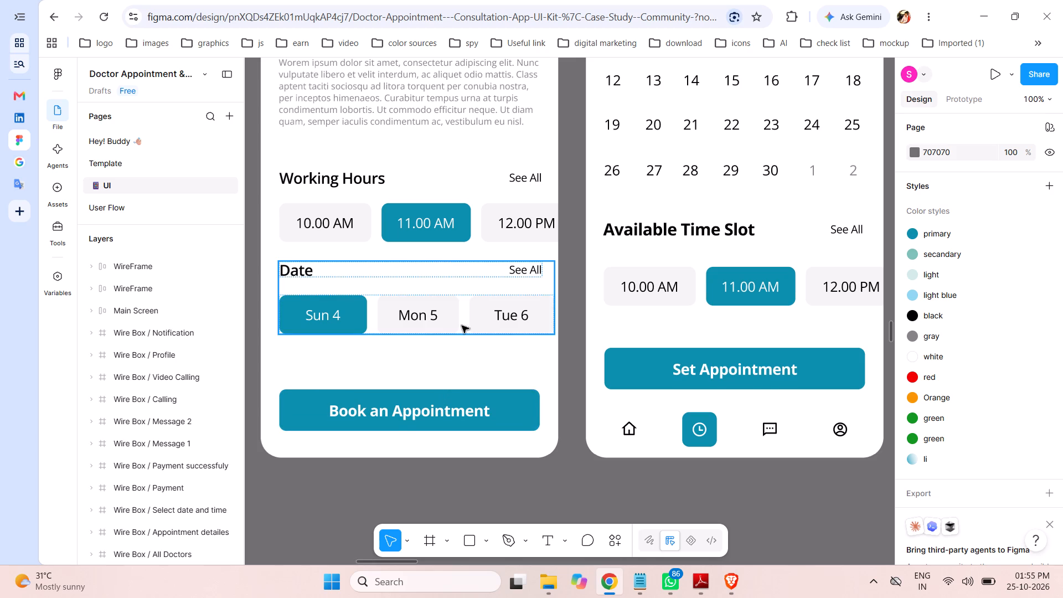
pyautogui.scroll(9, 462, 326)
pyautogui.scroll(-1, 460, 327)
pyautogui.scroll(4, 459, 326)
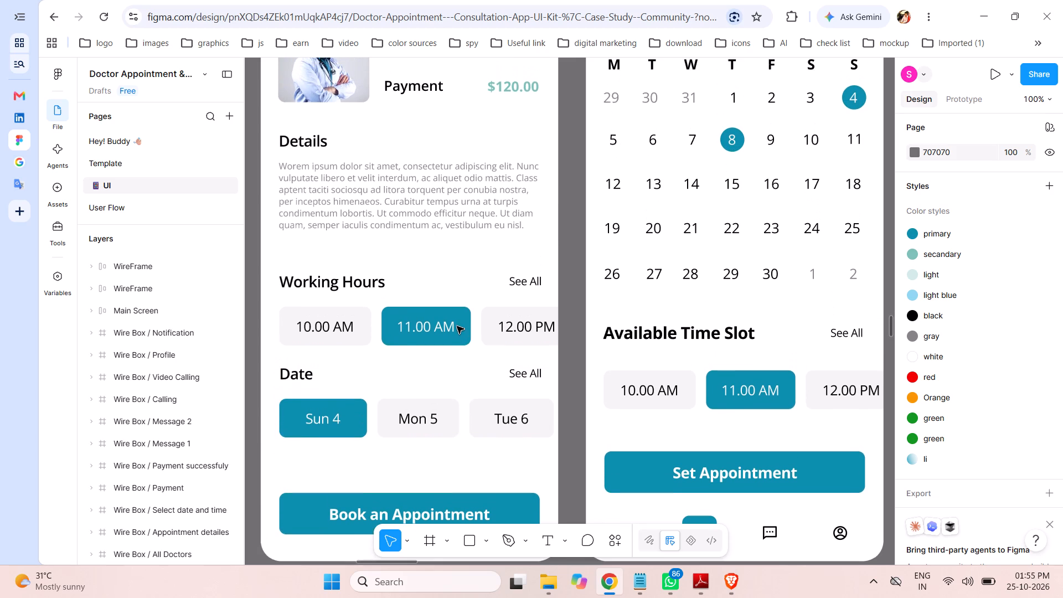
pyautogui.scroll(2, 455, 327)
pyautogui.scroll(-3, 455, 327)
pyautogui.scroll(9, 455, 327)
pyautogui.scroll(-1, 452, 327)
pyautogui.scroll(3, 452, 327)
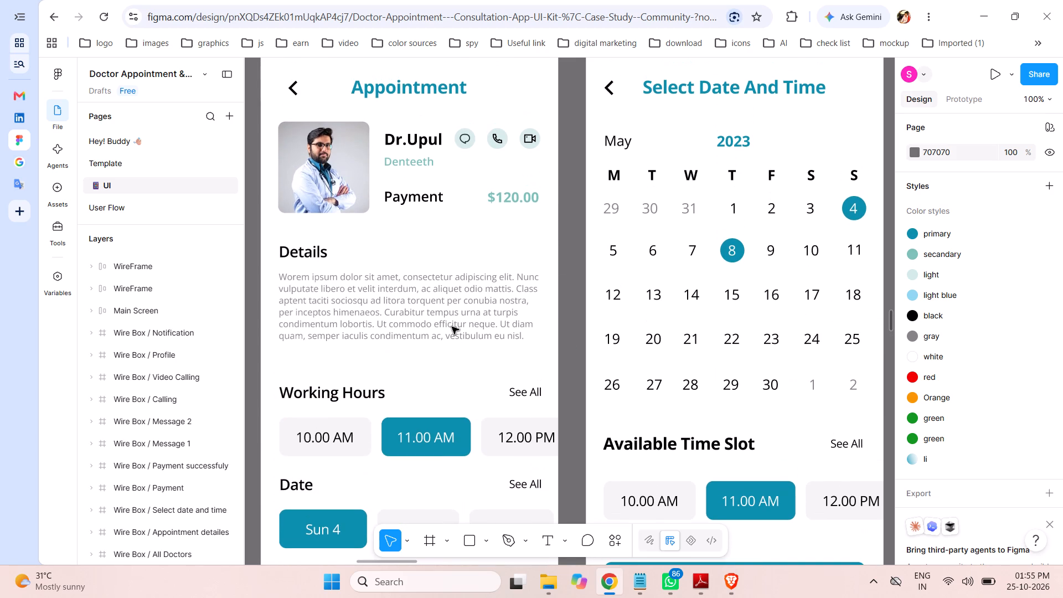
pyautogui.scroll(3, 452, 327)
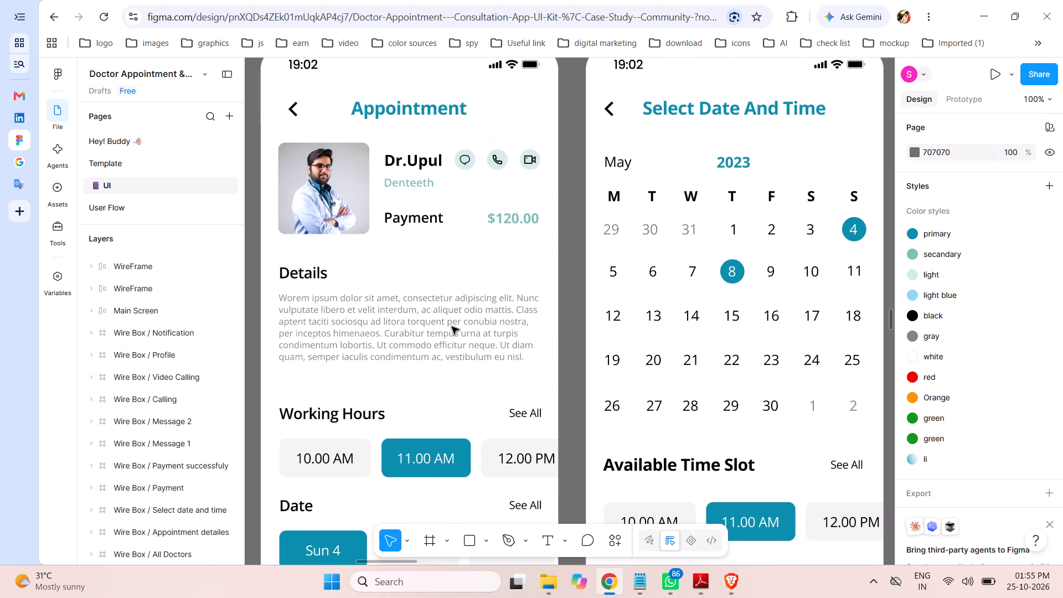
pyautogui.scroll(1, 452, 327)
pyautogui.scroll(-1, 452, 327)
pyautogui.scroll(1, 452, 327)
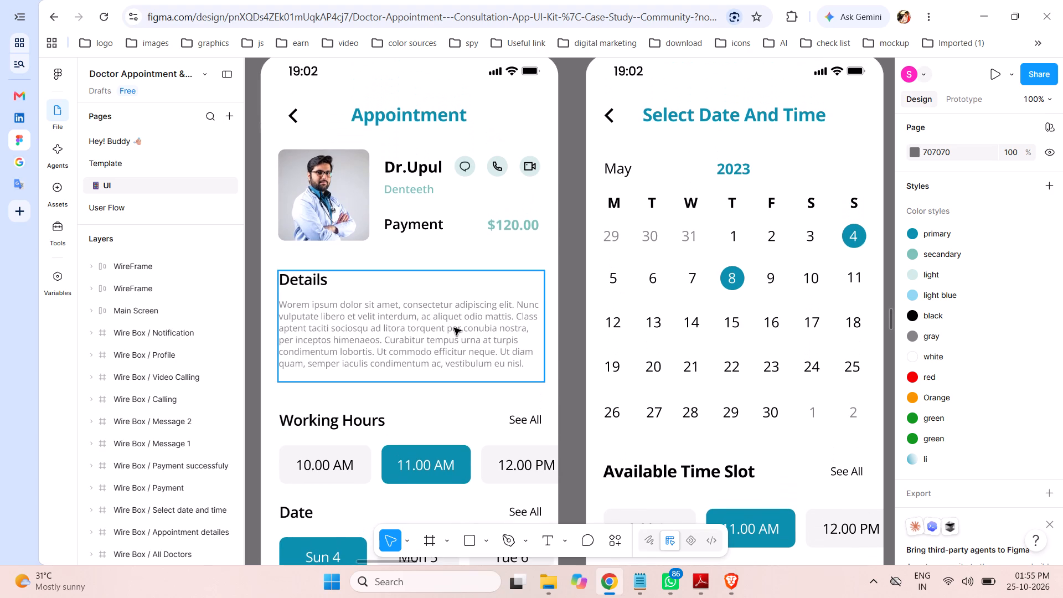
# Inspect the Doctor Profile, Send Request, Request Submitted! and Request Tracking screens up close.
pyautogui.hotkey('ctrl', '-')
pyautogui.hotkey('ctrl', '-')
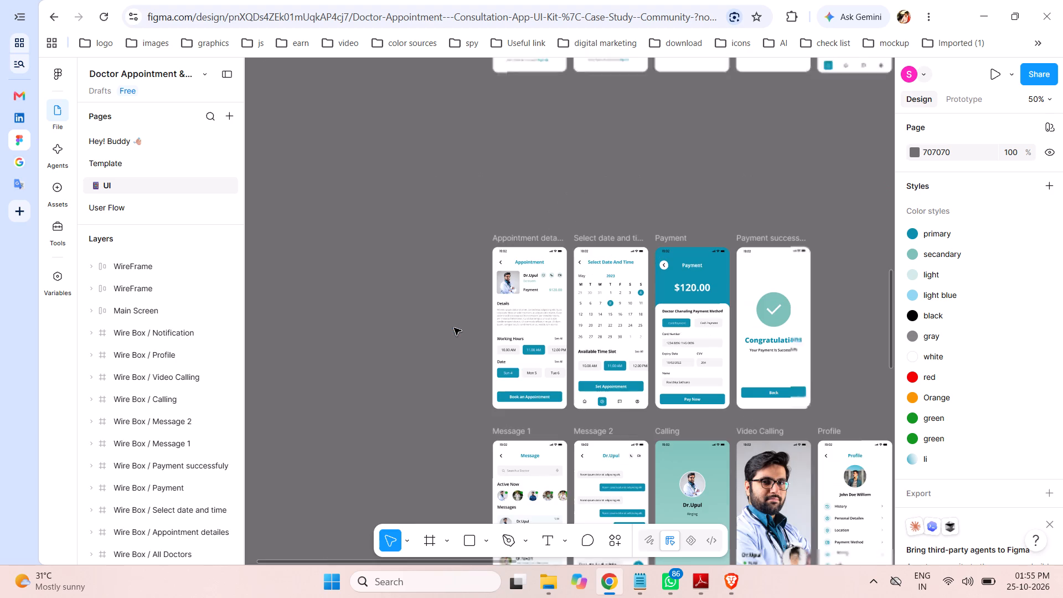
pyautogui.hotkey('ctrl', '-')
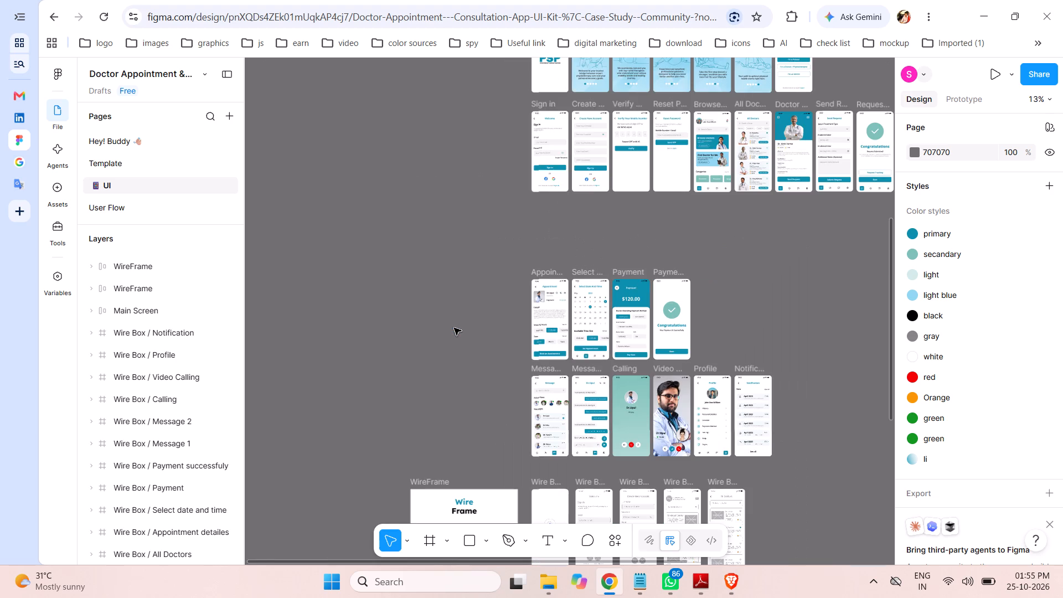
pyautogui.hotkey('ctrl', '-')
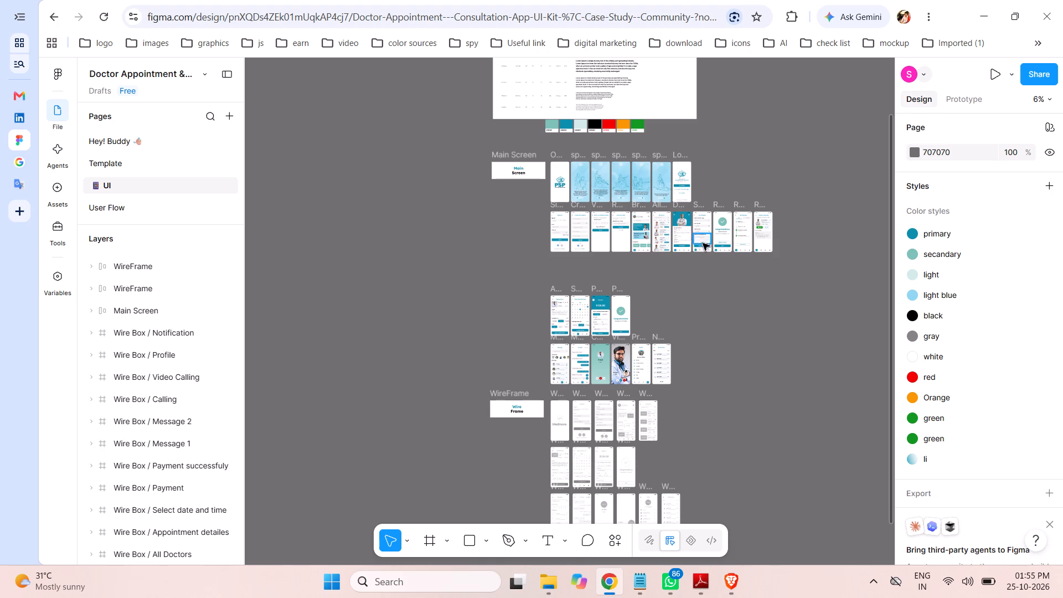
pyautogui.press('z')
pyautogui.press('z')
pyautogui.press('z')
pyautogui.press('z')
pyautogui.press('z')
pyautogui.press('z')
pyautogui.press('z')
pyautogui.press('z')
pyautogui.press('z')
pyautogui.press('z')
pyautogui.press('z')
pyautogui.press('z')
pyautogui.press('z')
pyautogui.press('z')
pyautogui.press('z')
pyautogui.press('z')
pyautogui.press('z')
pyautogui.press('z')
pyautogui.press('z')
pyautogui.press('z')
pyautogui.press('z')
pyautogui.moveTo(676, 220); pyautogui.dragTo(727, 276)
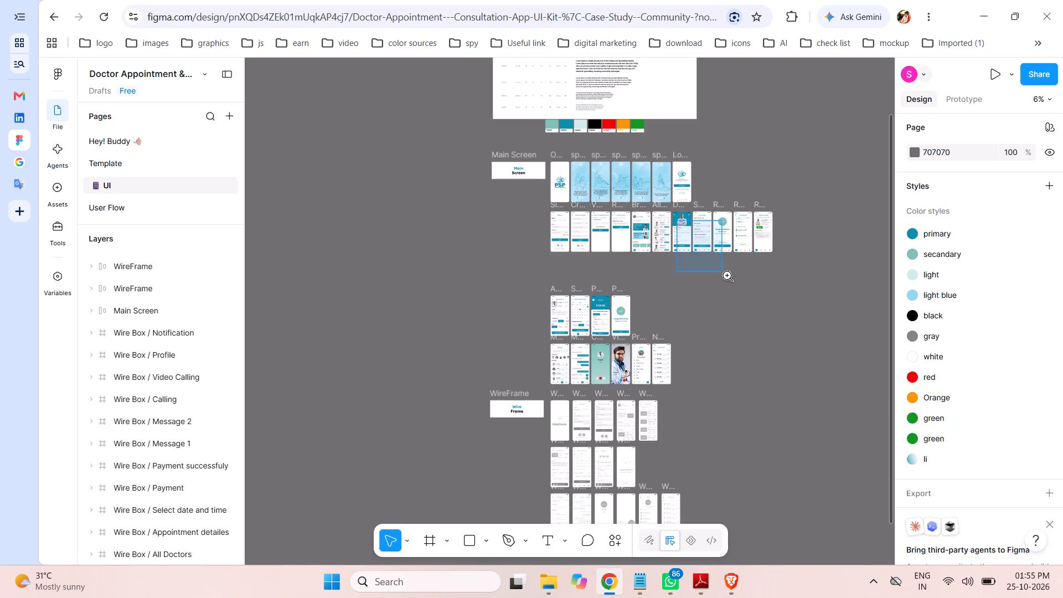
pyautogui.moveTo(727, 276); pyautogui.dragTo(736, 282)
pyautogui.scroll(4, 439, 312)
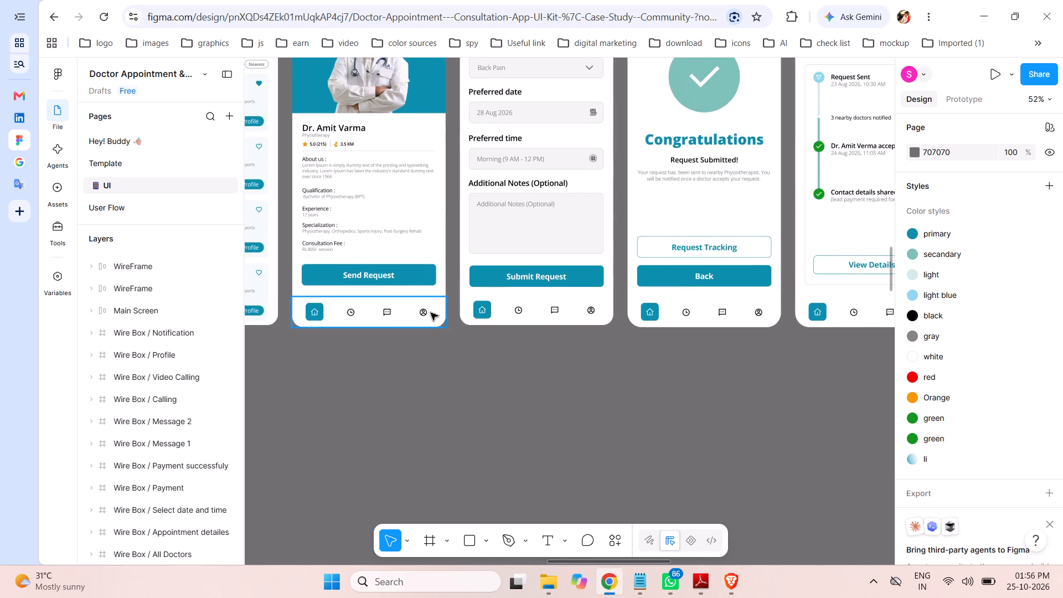
pyautogui.scroll(11, 431, 313)
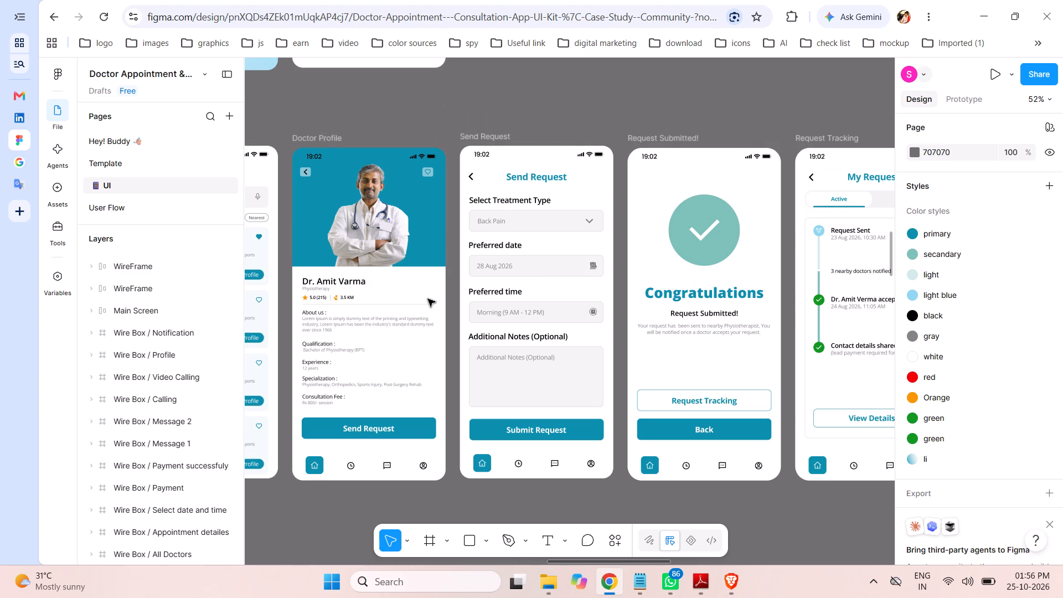
pyautogui.scroll(-4, 428, 299)
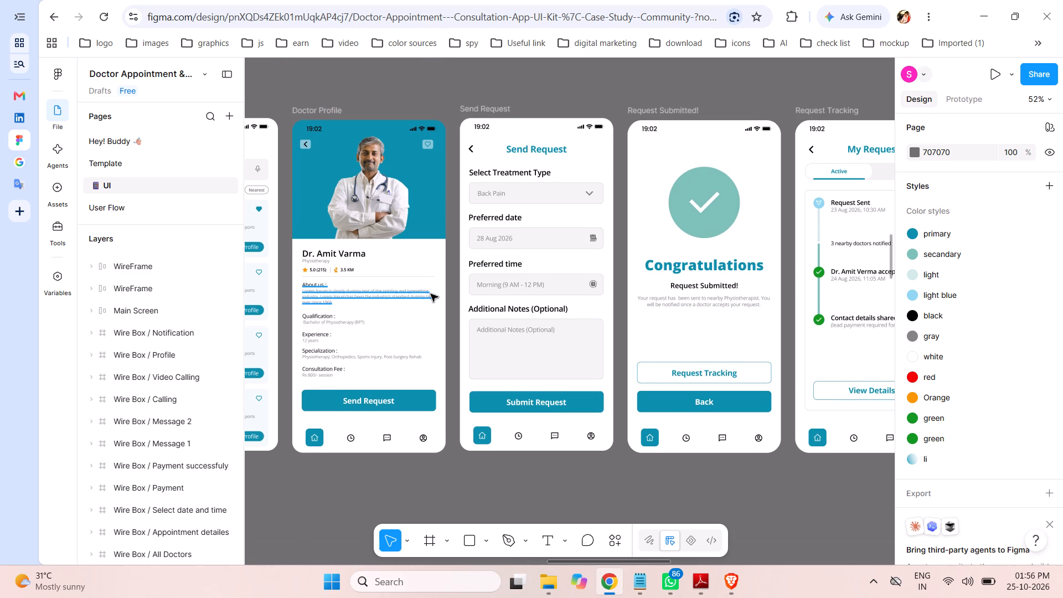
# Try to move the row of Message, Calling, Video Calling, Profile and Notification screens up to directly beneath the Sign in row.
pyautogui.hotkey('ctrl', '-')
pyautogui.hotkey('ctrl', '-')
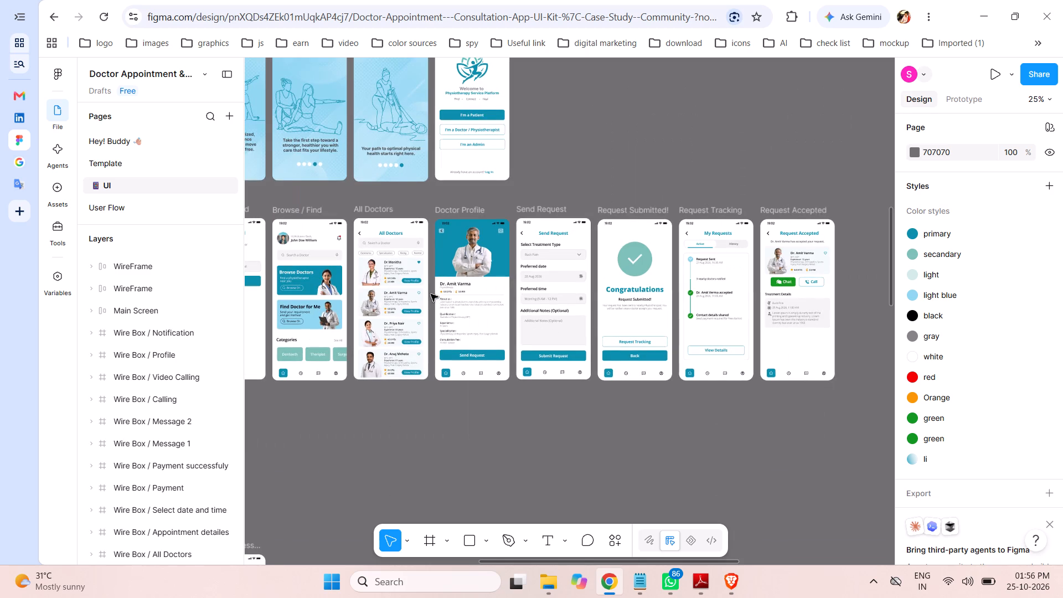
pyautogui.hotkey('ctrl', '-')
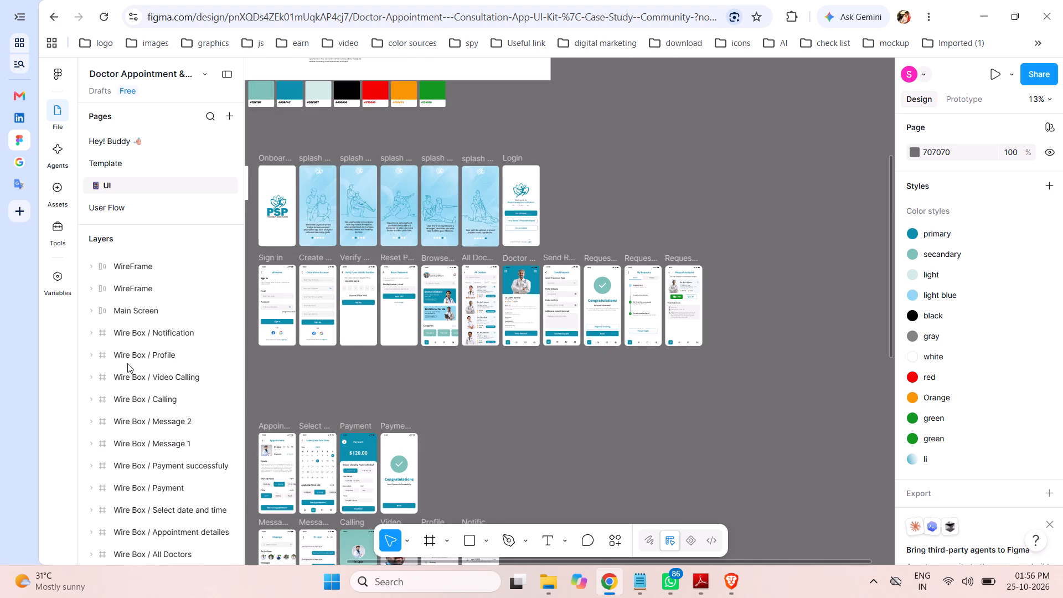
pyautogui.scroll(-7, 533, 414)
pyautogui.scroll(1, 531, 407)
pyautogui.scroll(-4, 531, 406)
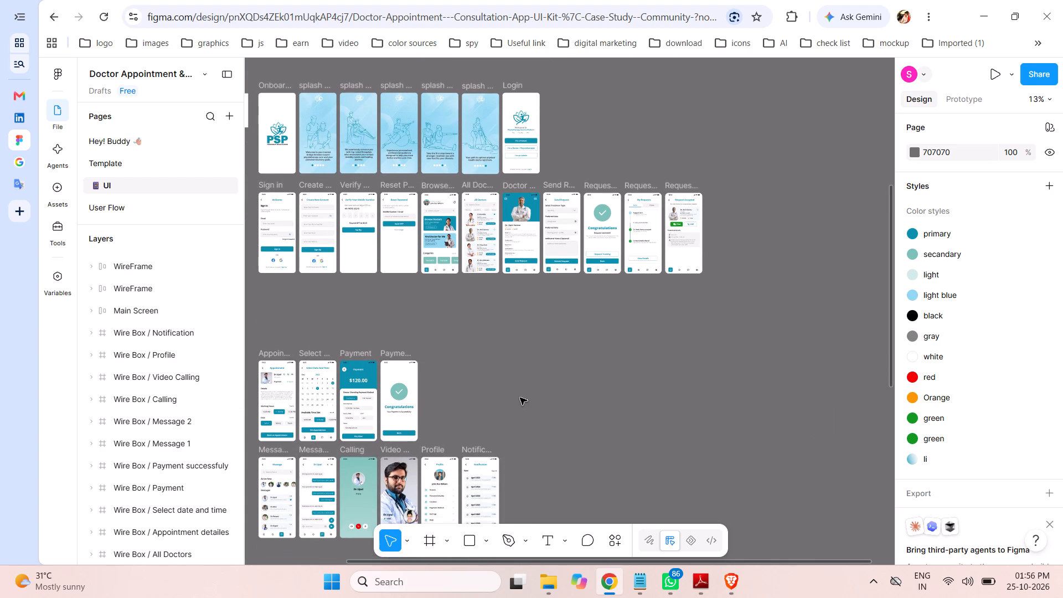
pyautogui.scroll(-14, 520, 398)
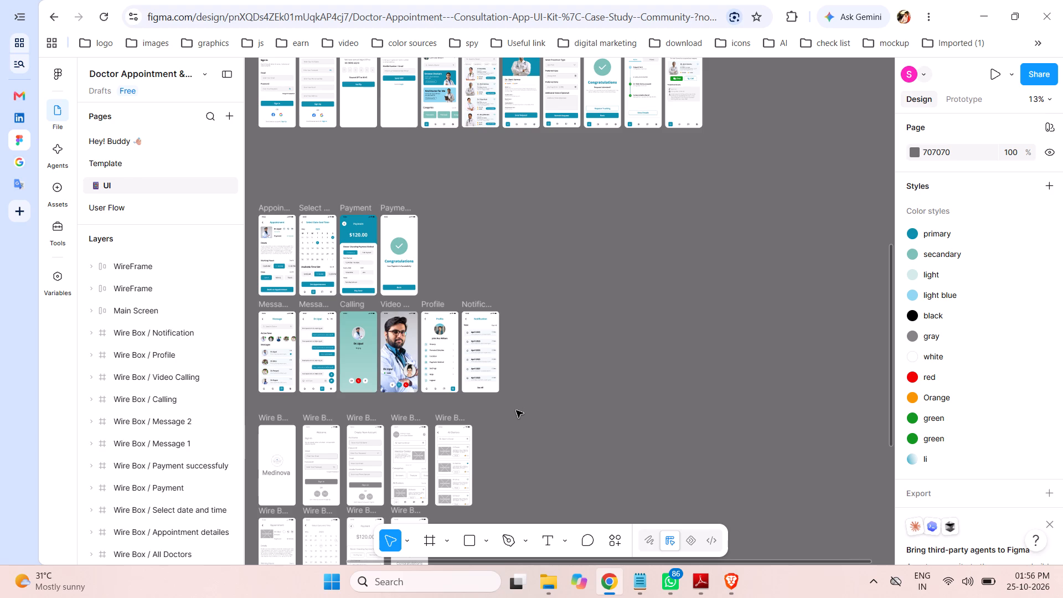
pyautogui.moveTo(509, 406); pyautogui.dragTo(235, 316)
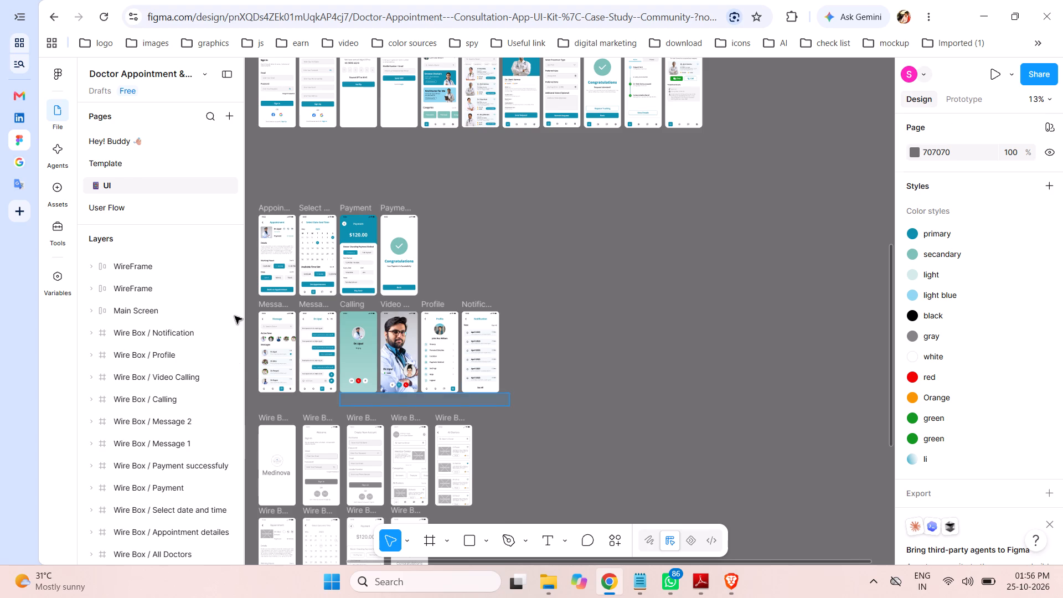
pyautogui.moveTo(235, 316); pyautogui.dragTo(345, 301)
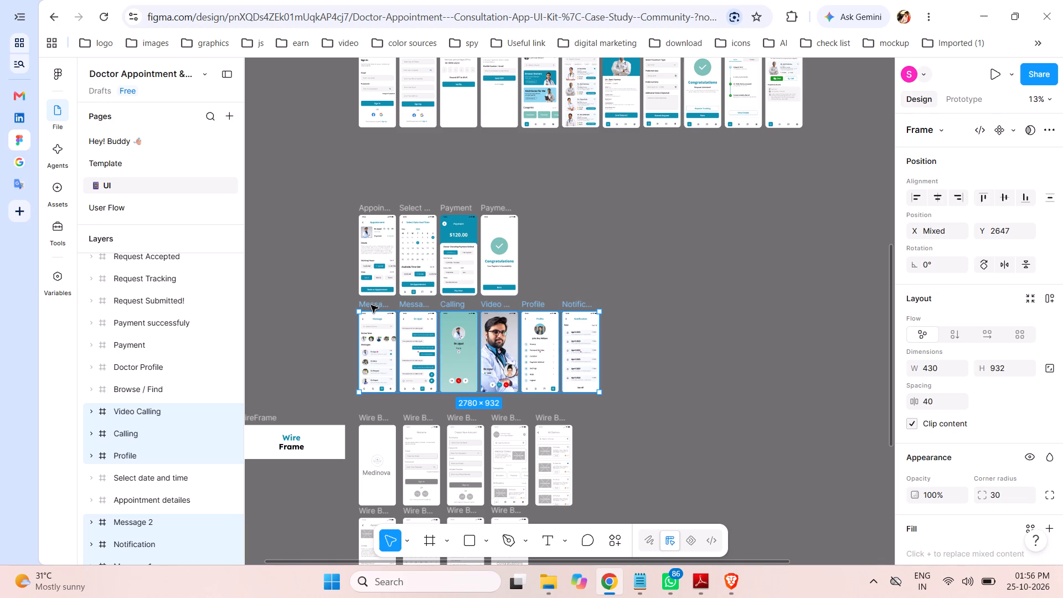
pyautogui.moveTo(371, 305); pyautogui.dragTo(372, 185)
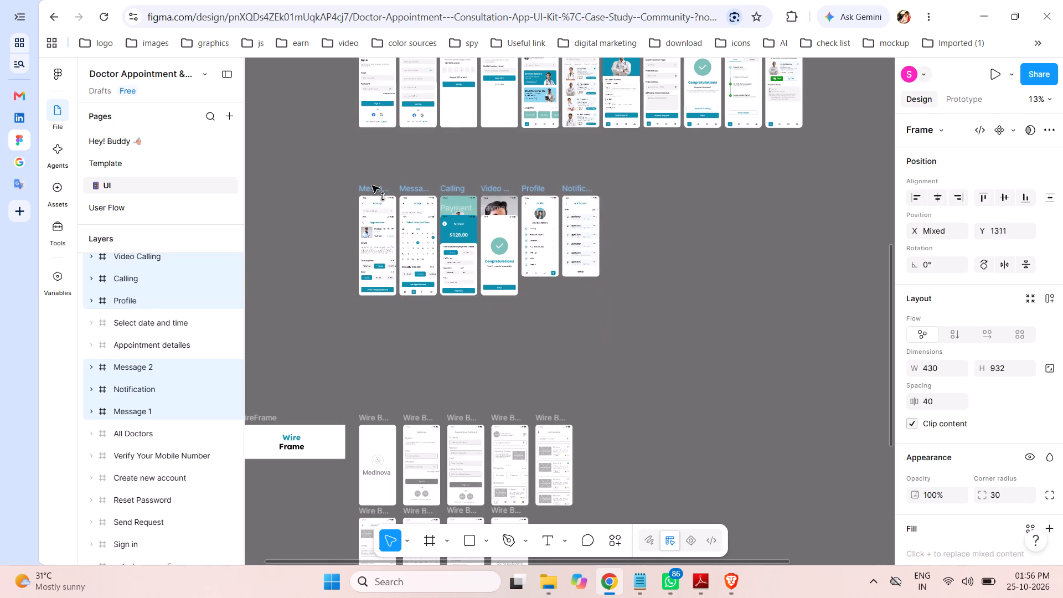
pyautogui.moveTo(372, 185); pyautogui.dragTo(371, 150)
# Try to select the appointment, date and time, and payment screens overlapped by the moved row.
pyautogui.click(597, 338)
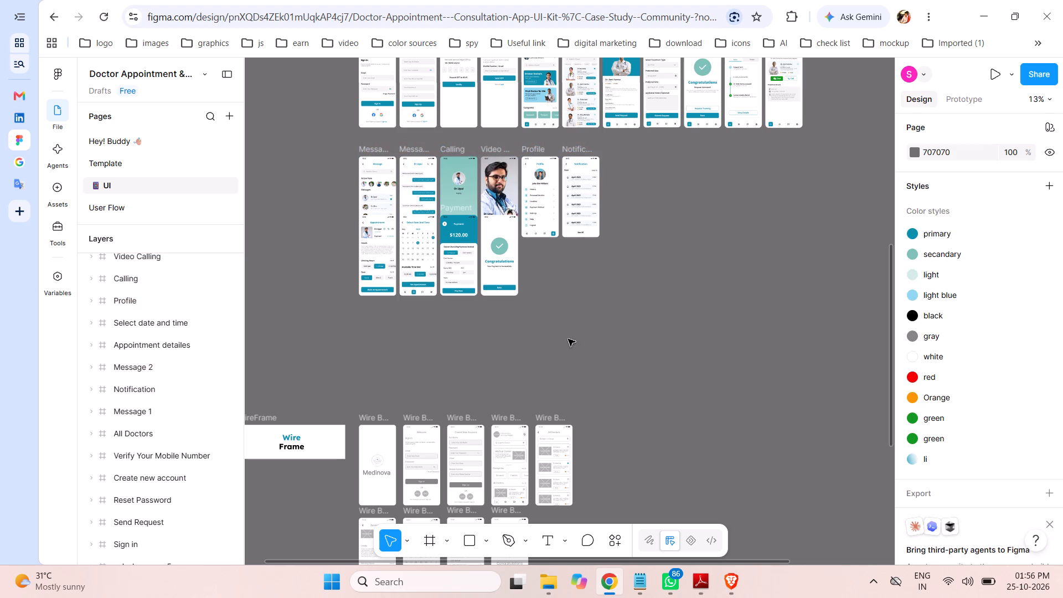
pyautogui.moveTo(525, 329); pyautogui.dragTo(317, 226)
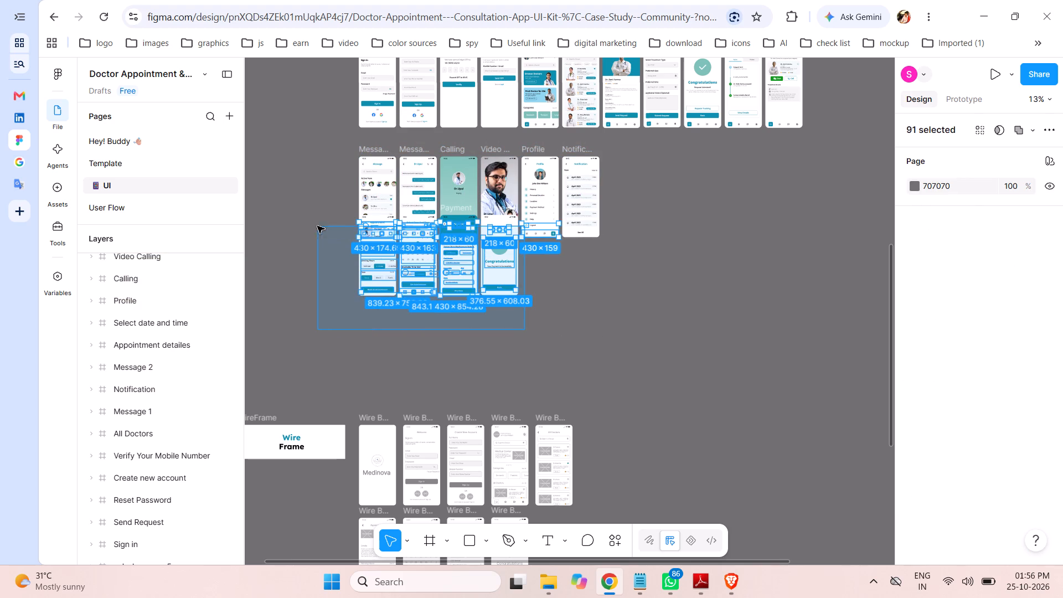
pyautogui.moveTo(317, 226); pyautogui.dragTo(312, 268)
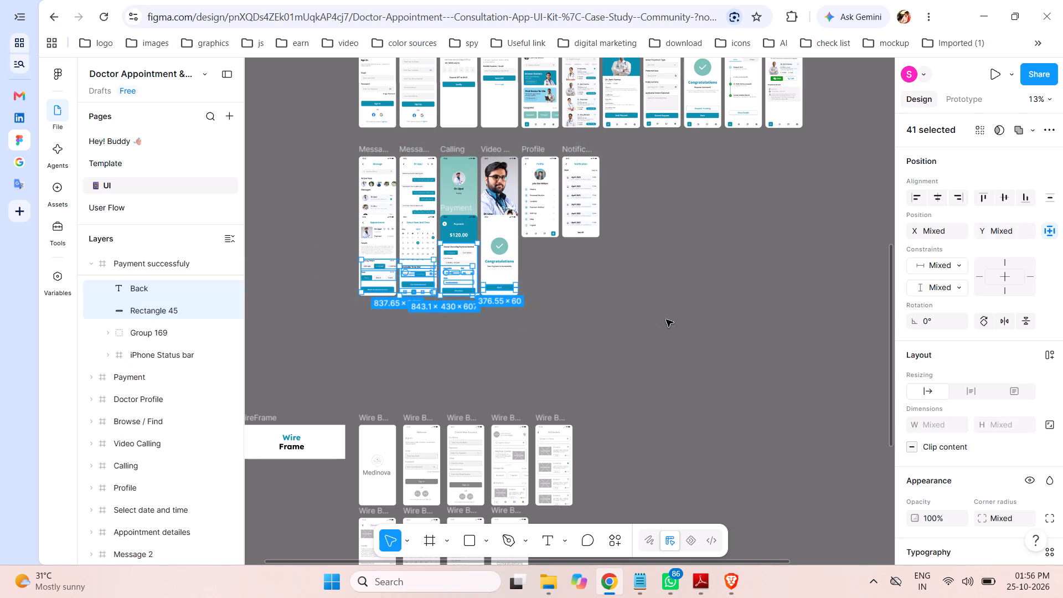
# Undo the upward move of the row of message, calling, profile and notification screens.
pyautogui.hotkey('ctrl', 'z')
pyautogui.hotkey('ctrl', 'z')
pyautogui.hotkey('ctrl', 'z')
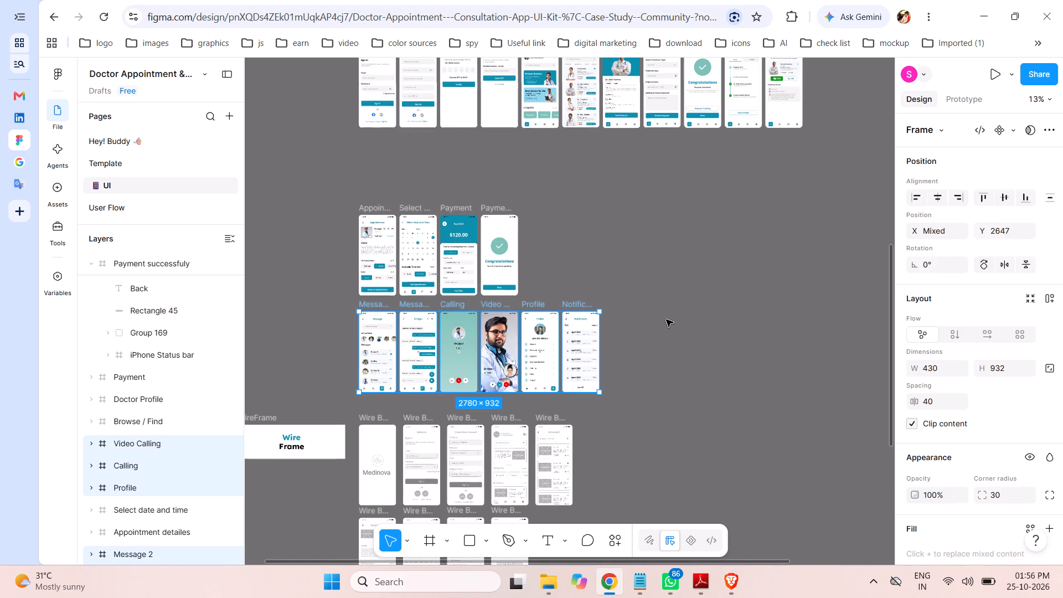
# Move the row of appointment, date and time, and payment screens out beyond the Notification screen, level with the message row at Y 2647.
pyautogui.click(313, 185)
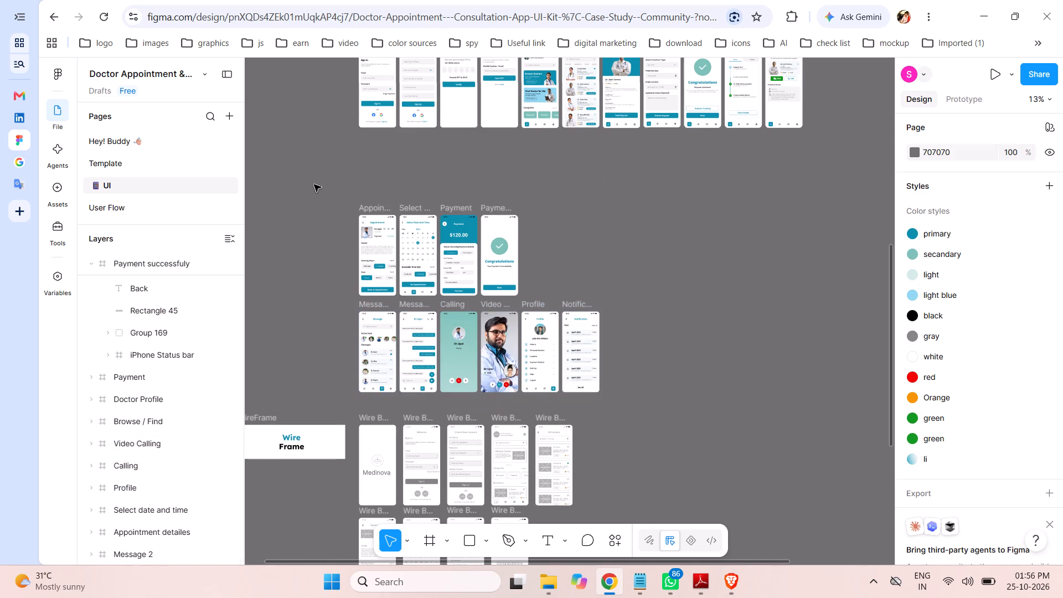
pyautogui.moveTo(344, 190); pyautogui.dragTo(561, 283)
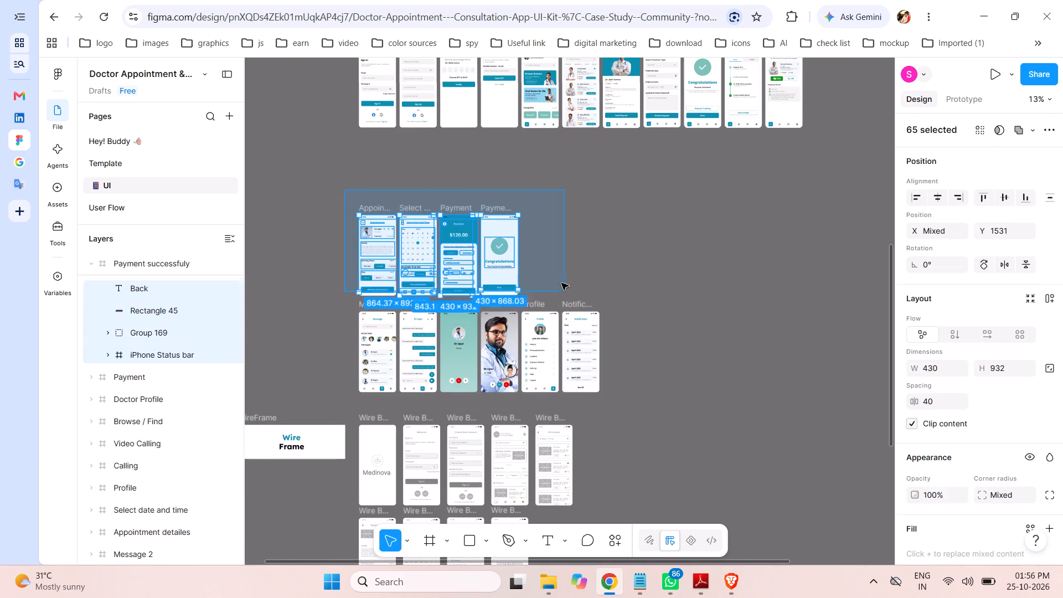
pyautogui.moveTo(561, 283); pyautogui.dragTo(567, 292)
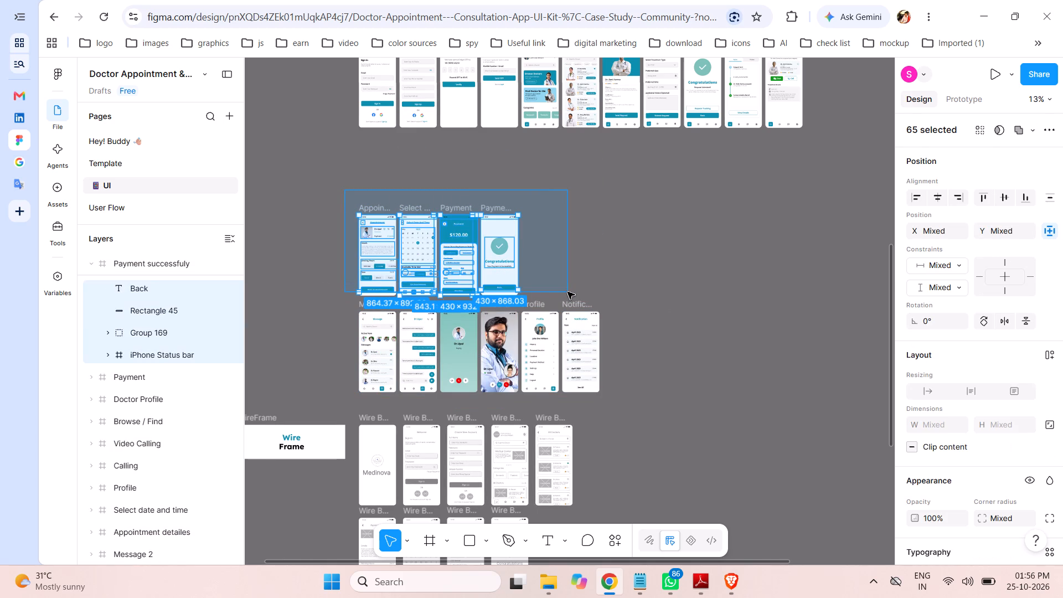
pyautogui.moveTo(567, 292); pyautogui.dragTo(569, 296)
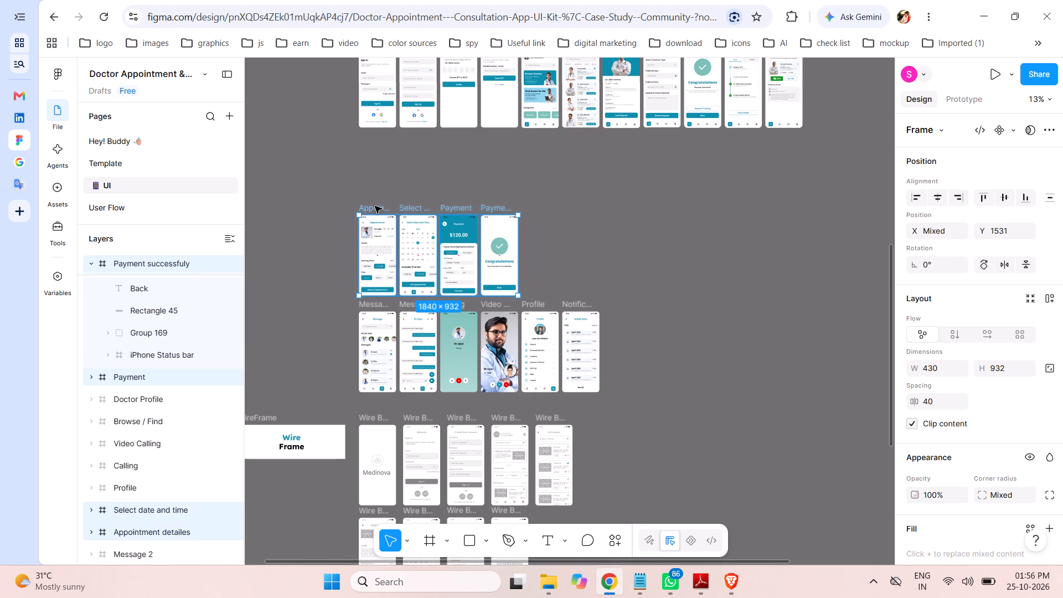
pyautogui.moveTo(373, 209); pyautogui.dragTo(767, 243)
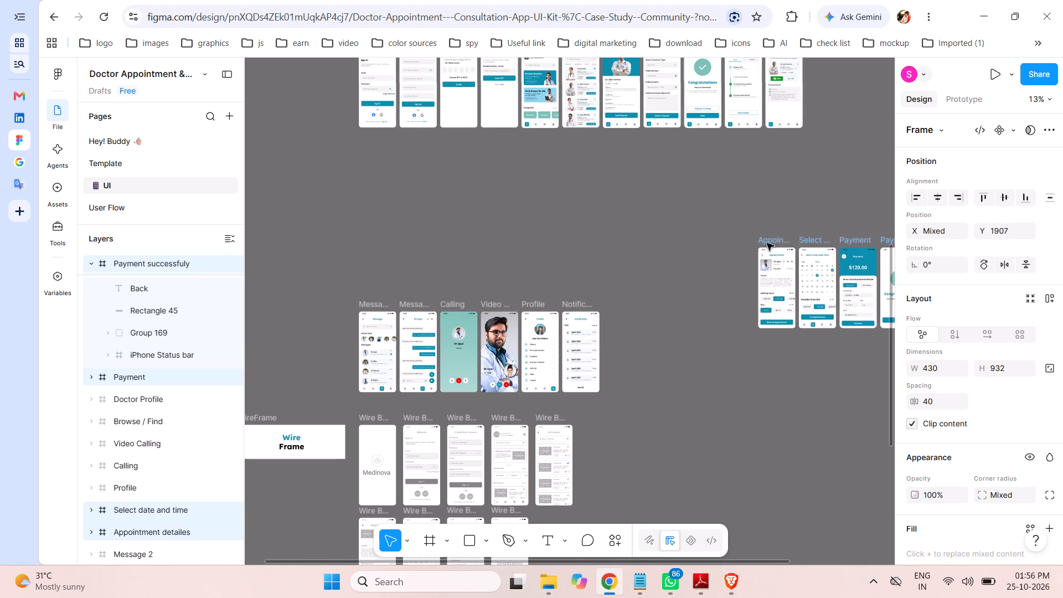
pyautogui.moveTo(767, 243); pyautogui.dragTo(735, 307)
# Move the row of Message, Calling, Video Calling, Profile and Notification screens up beneath the Sign in row, to Y 871.
pyautogui.click(333, 275)
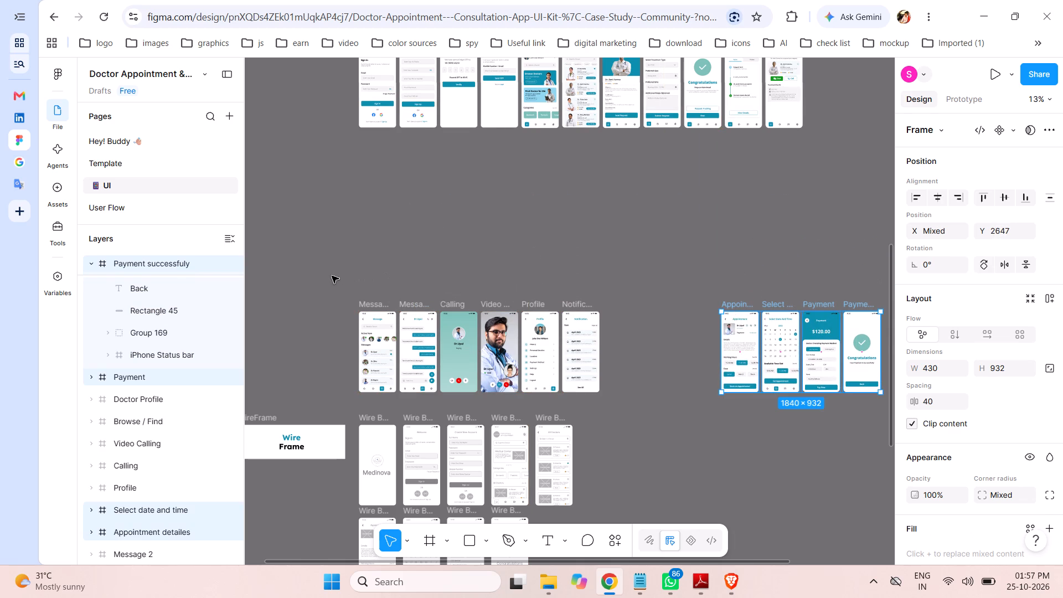
pyautogui.moveTo(332, 277); pyautogui.dragTo(637, 396)
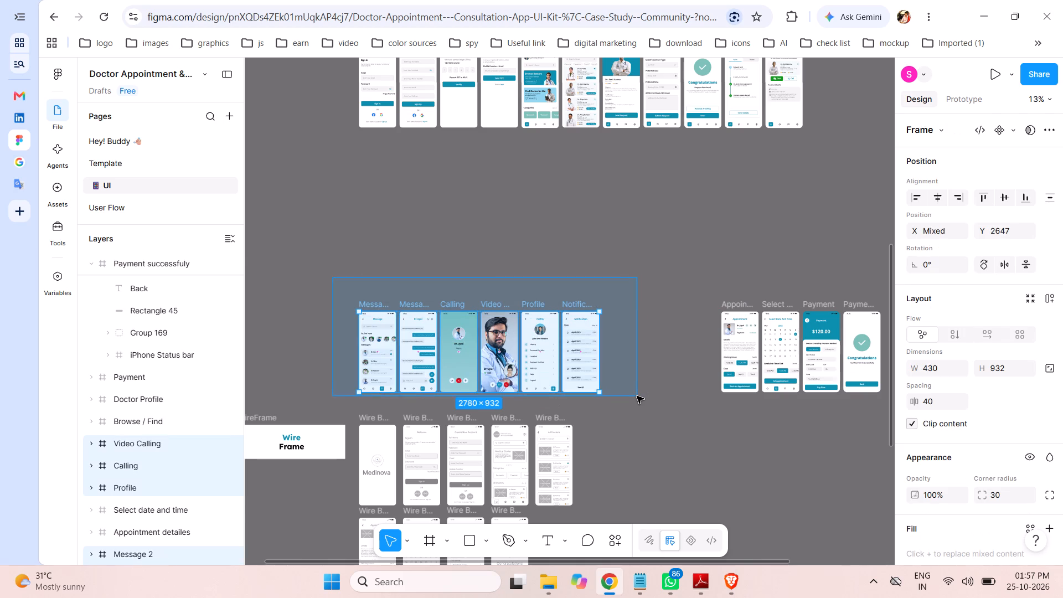
pyautogui.moveTo(637, 396); pyautogui.dragTo(637, 399)
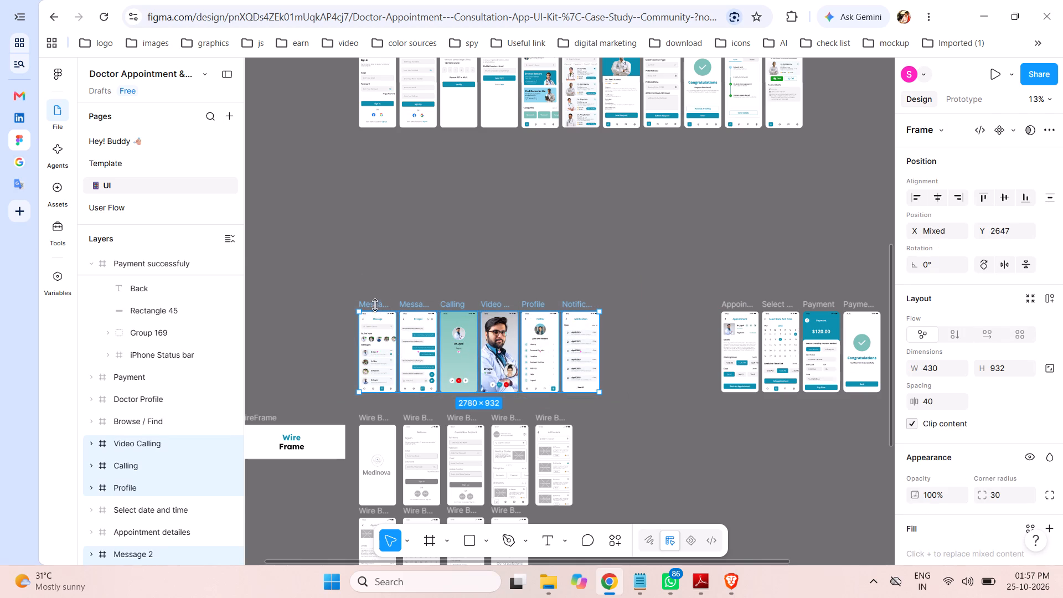
pyautogui.keyDown('shift'); pyautogui.moveTo(375, 305); pyautogui.dragTo(379, 204); pyautogui.keyUp('shift')
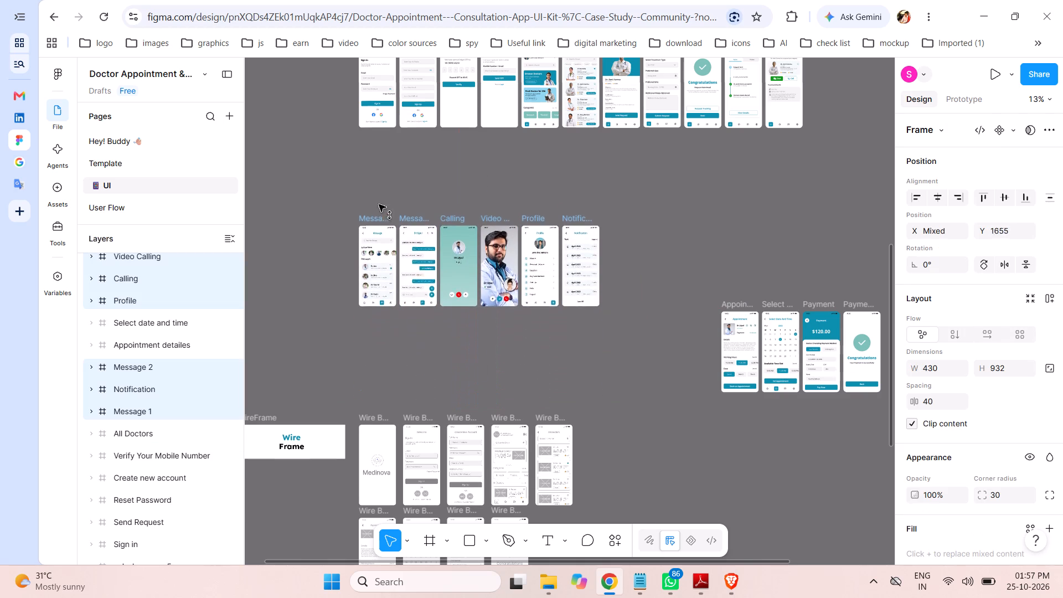
pyautogui.keyDown('shift'); pyautogui.moveTo(379, 204); pyautogui.dragTo(376, 151); pyautogui.keyUp('shift')
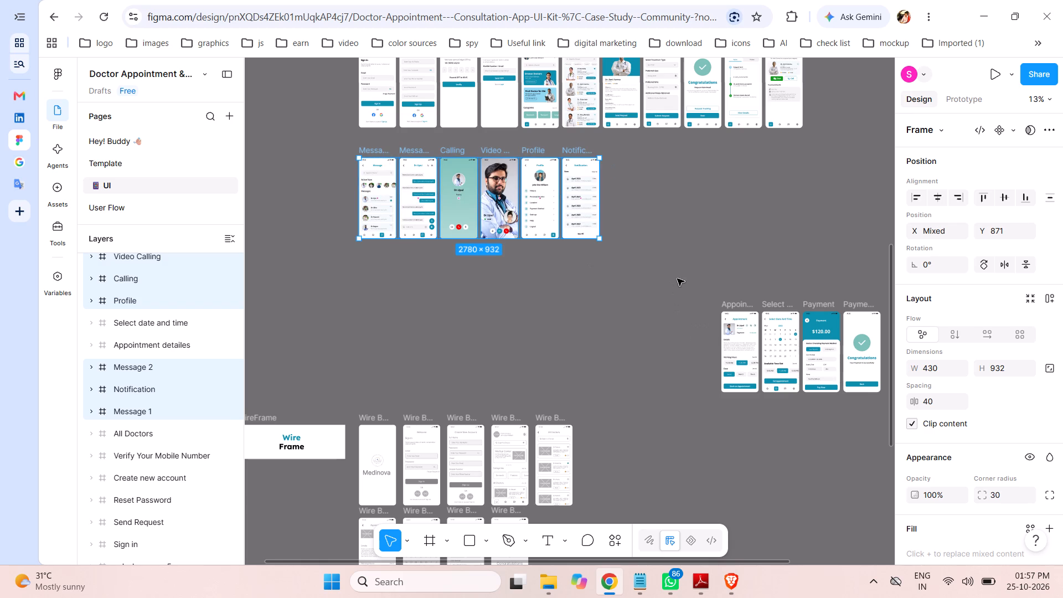
# Place the four appointment, date and time, and payment screens directly beneath the message row, aligned with its first screen, and save the file.
pyautogui.click(677, 279)
pyautogui.moveTo(678, 283); pyautogui.dragTo(816, 413)
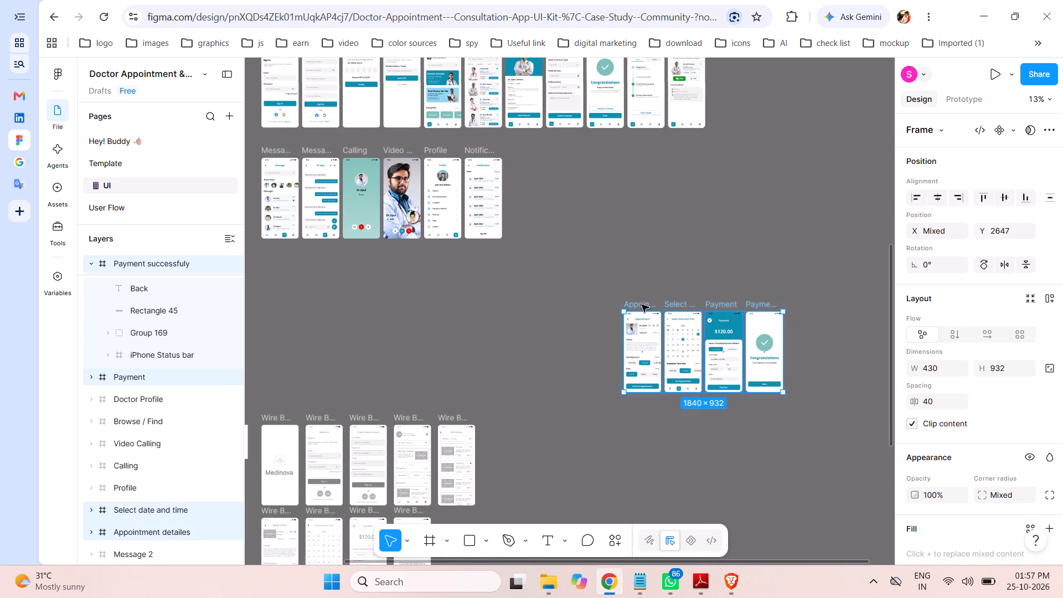
pyautogui.moveTo(642, 305); pyautogui.dragTo(266, 258)
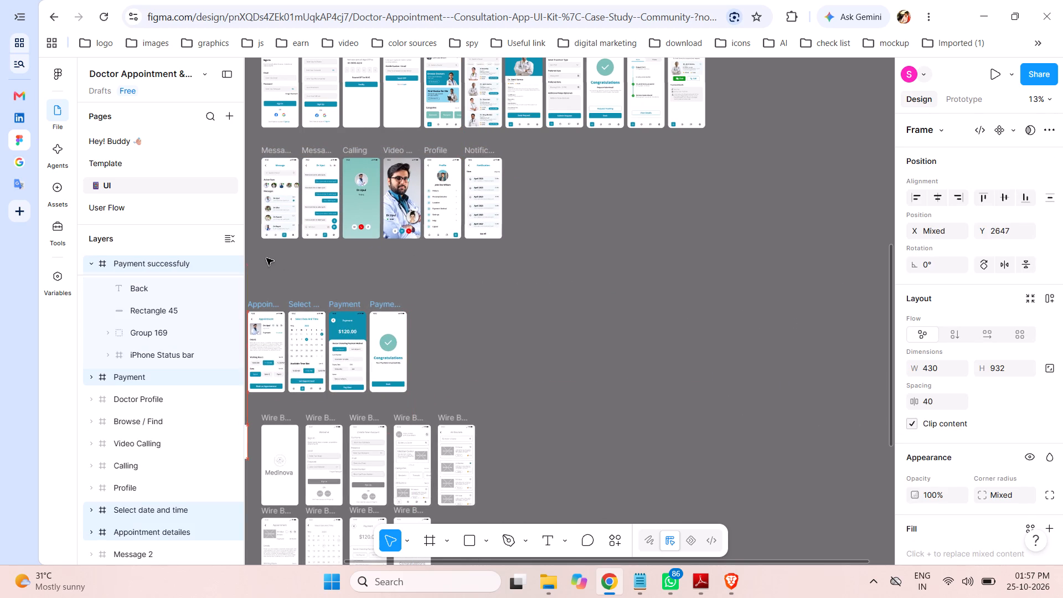
pyautogui.moveTo(266, 258); pyautogui.dragTo(279, 258)
pyautogui.click(612, 323)
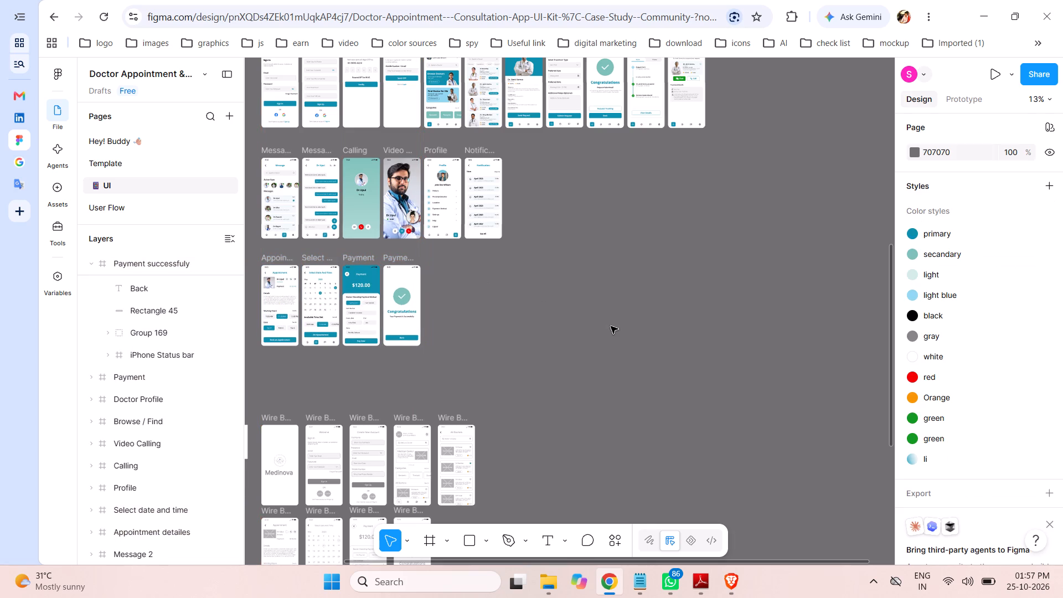
pyautogui.hotkey('ctrl', 's')
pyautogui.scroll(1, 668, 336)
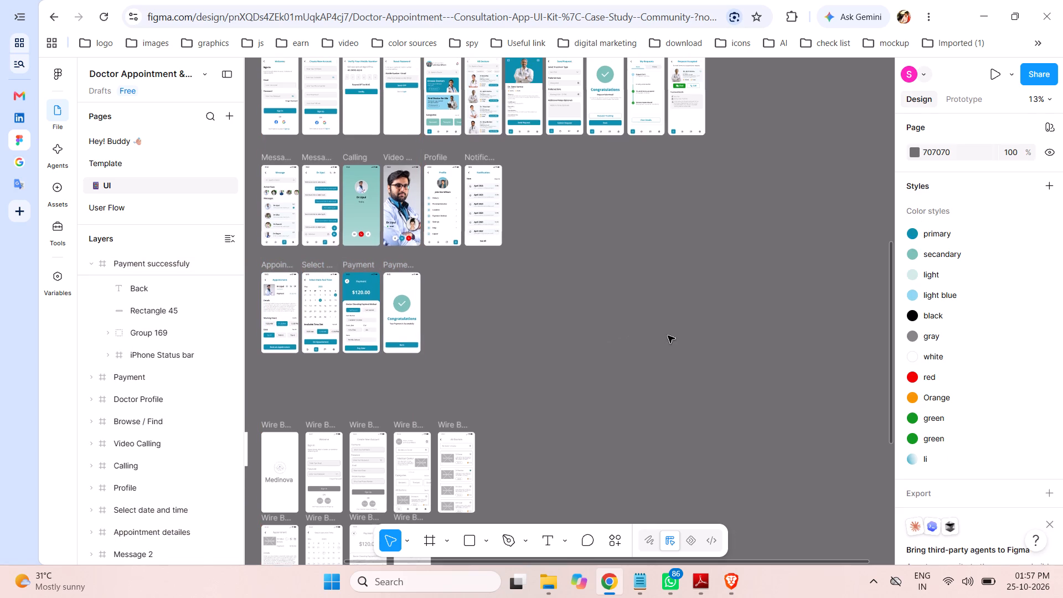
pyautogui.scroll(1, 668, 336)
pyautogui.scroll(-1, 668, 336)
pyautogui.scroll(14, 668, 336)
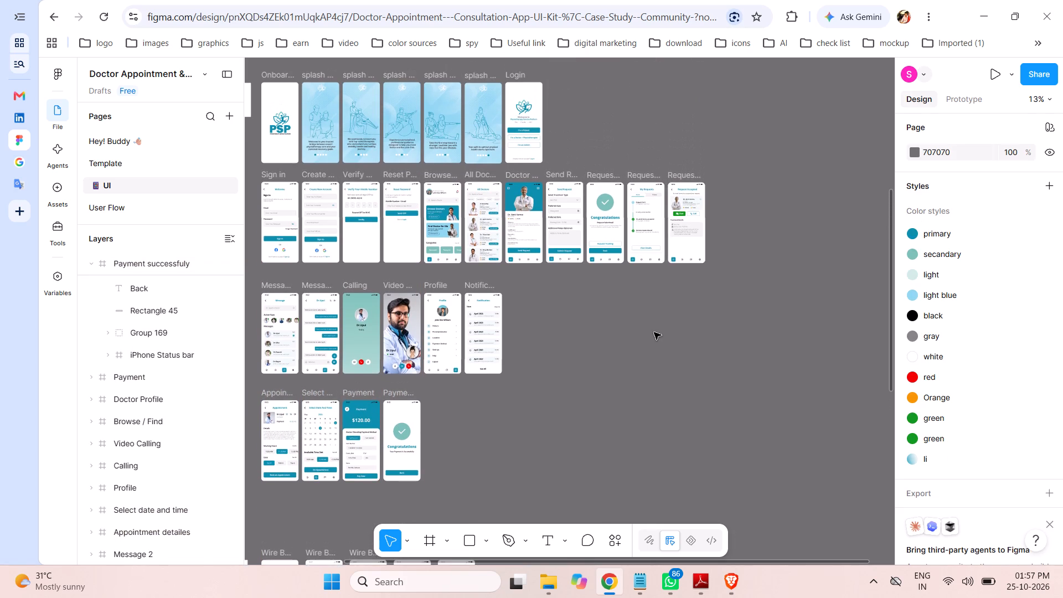
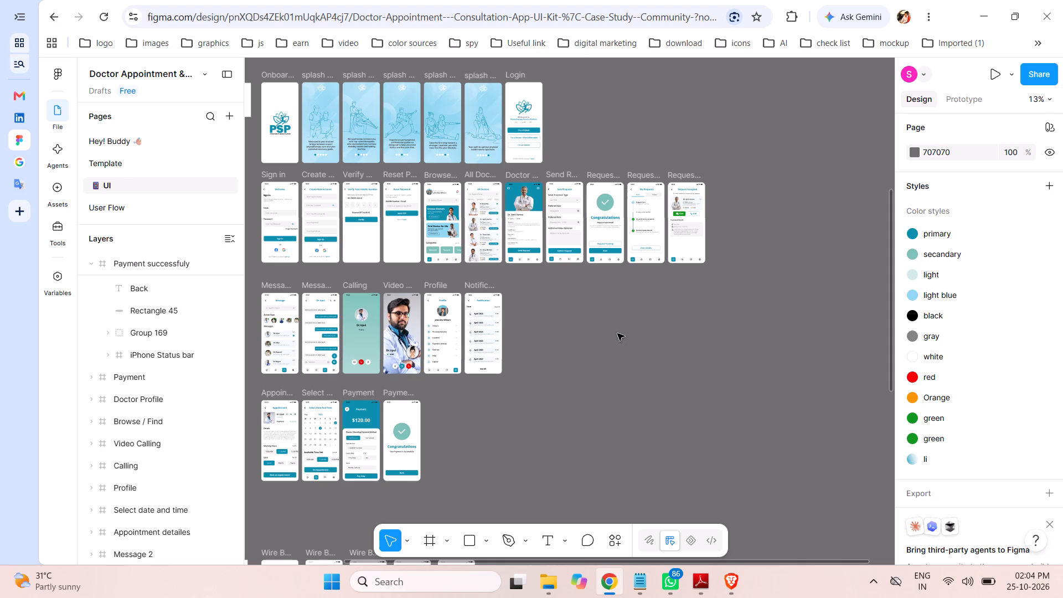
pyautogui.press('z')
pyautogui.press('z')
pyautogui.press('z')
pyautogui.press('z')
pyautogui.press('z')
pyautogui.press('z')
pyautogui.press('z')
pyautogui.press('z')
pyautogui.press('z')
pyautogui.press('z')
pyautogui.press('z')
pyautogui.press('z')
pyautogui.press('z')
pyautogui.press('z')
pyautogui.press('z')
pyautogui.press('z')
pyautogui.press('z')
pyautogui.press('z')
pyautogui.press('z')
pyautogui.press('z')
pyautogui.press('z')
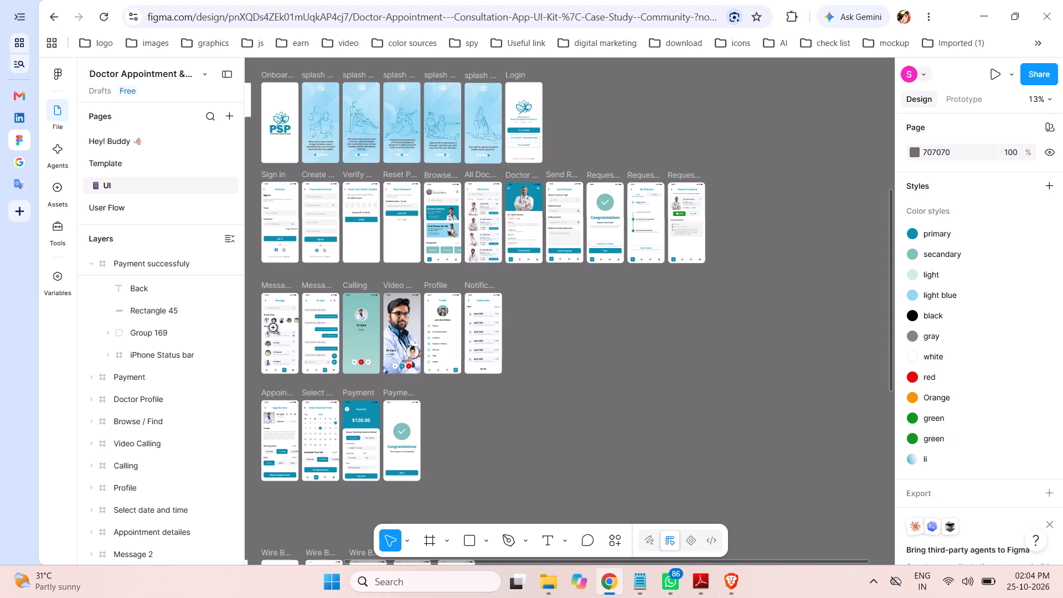
pyautogui.click(274, 328)
pyautogui.click(276, 331)
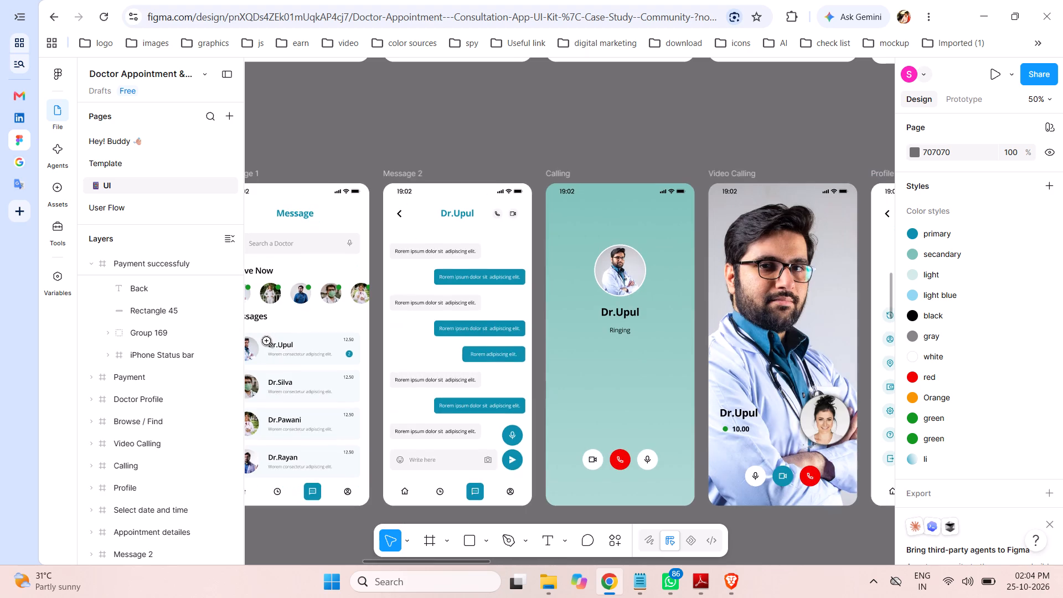
pyautogui.click(267, 341)
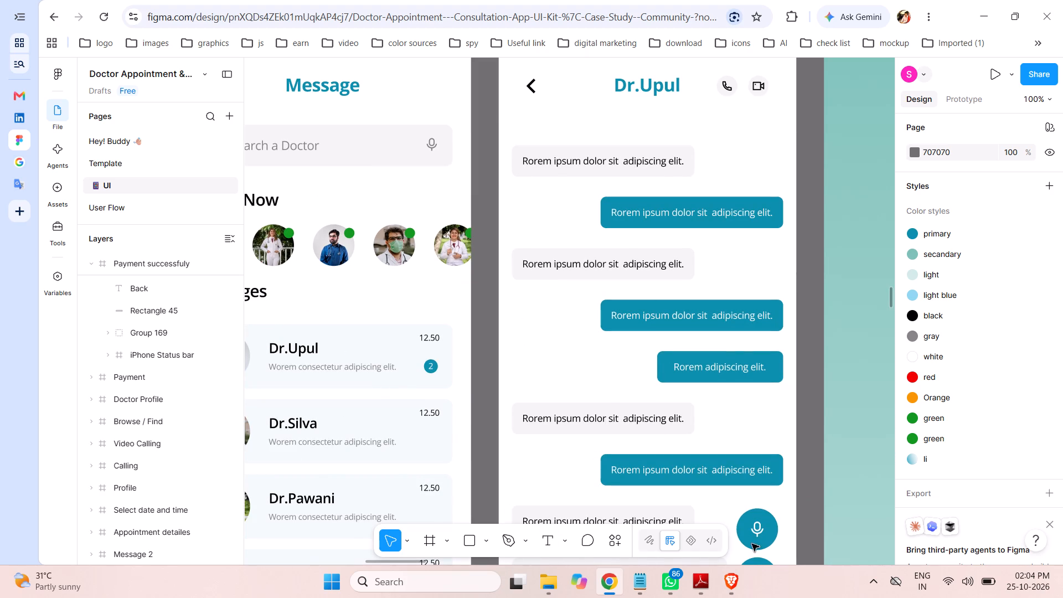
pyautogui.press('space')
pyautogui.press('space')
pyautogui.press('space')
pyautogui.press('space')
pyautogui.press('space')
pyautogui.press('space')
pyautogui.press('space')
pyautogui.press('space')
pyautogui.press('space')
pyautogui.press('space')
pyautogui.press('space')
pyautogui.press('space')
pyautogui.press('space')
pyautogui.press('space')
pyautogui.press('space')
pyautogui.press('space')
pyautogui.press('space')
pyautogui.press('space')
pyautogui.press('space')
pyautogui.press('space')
pyautogui.moveTo(475, 374); pyautogui.dragTo(822, 326)
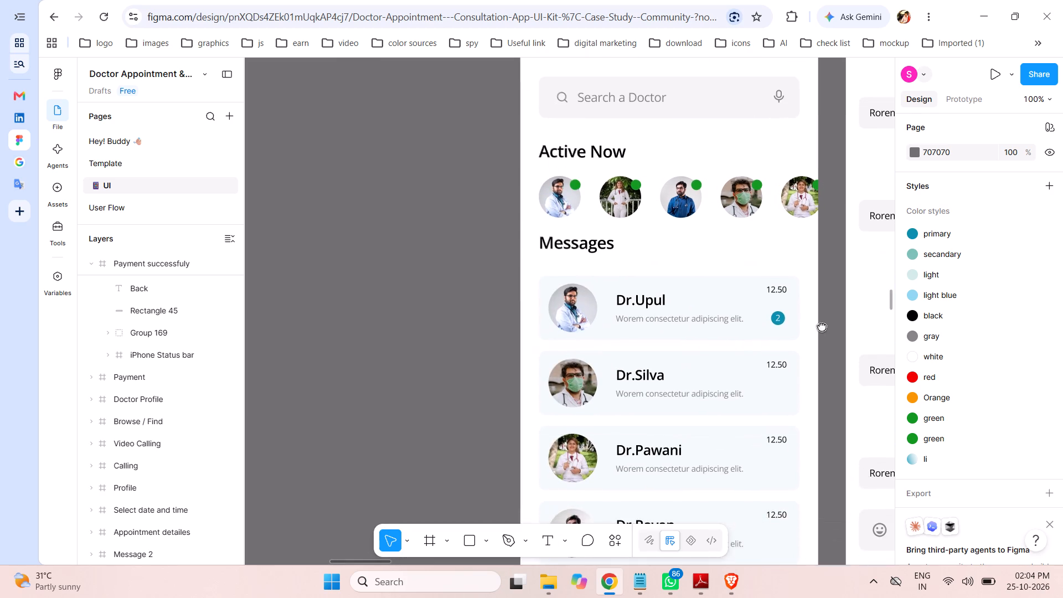
pyautogui.moveTo(822, 326); pyautogui.dragTo(615, 319)
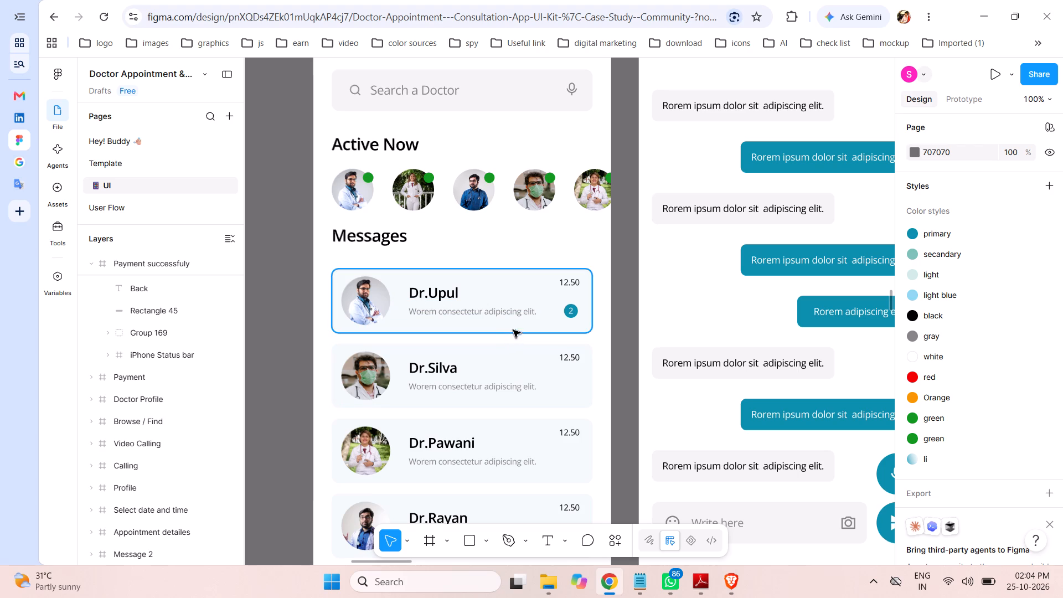
pyautogui.doubleClick(438, 297)
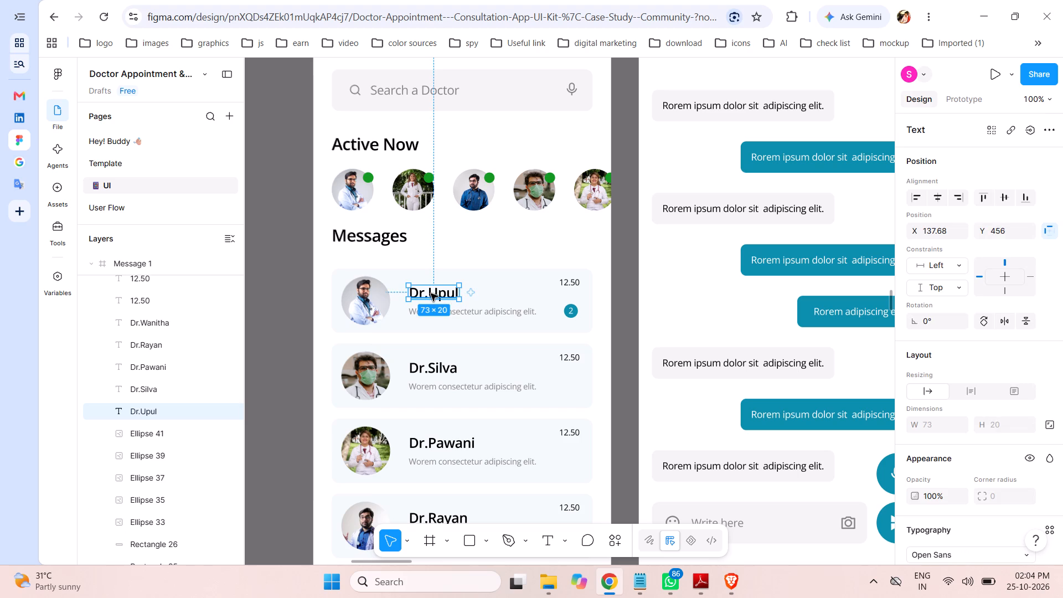
pyautogui.click(429, 290)
pyautogui.tripleClick(431, 291)
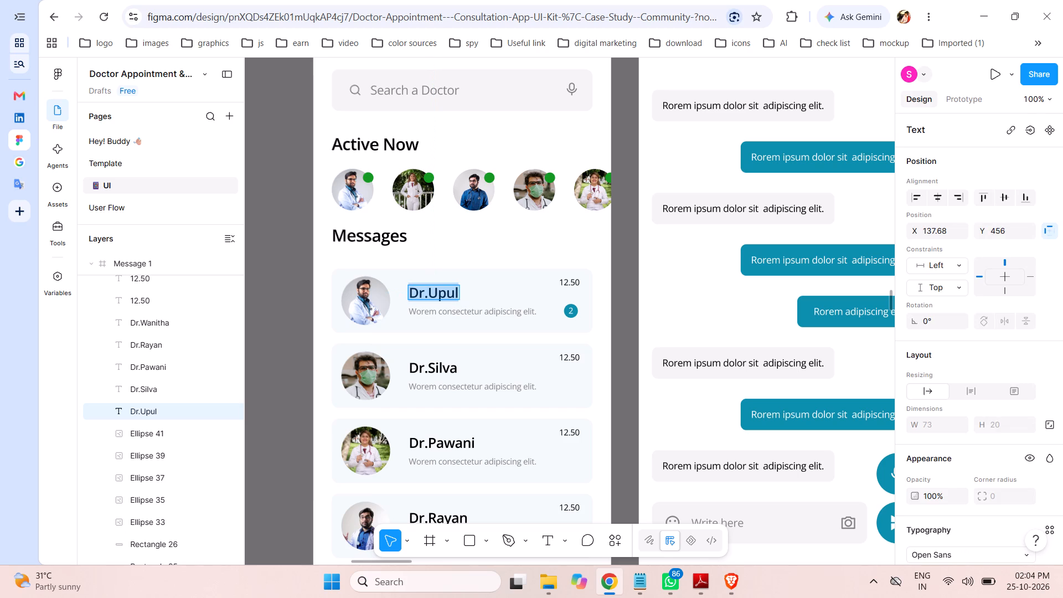
pyautogui.click(429, 289)
pyautogui.moveTo(429, 291); pyautogui.dragTo(491, 290)
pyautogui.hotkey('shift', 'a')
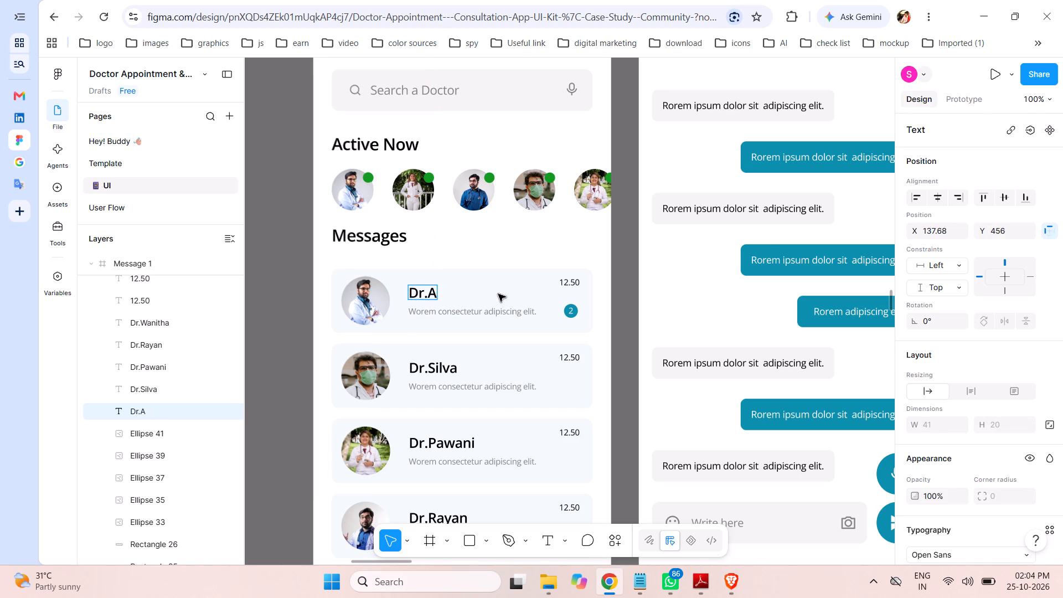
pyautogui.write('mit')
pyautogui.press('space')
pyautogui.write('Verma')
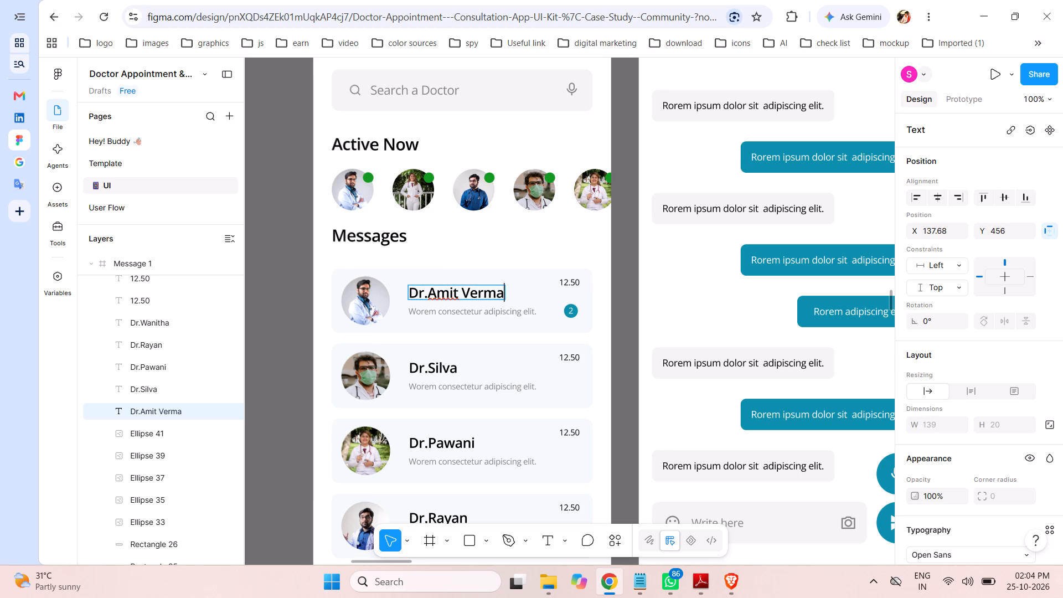
pyautogui.click(285, 322)
# Replace the avatar photo in the first message card with the image pngkey.com-medical-doctor-png-8722587.png from the Physiotherapy Service folder.
pyautogui.click(359, 308)
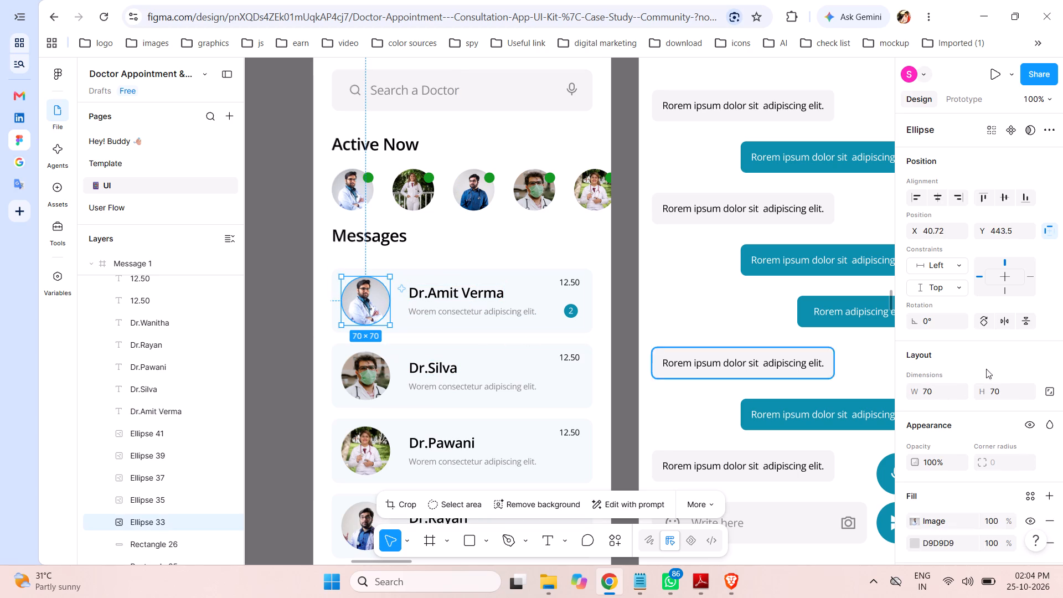
pyautogui.scroll(-3, 993, 389)
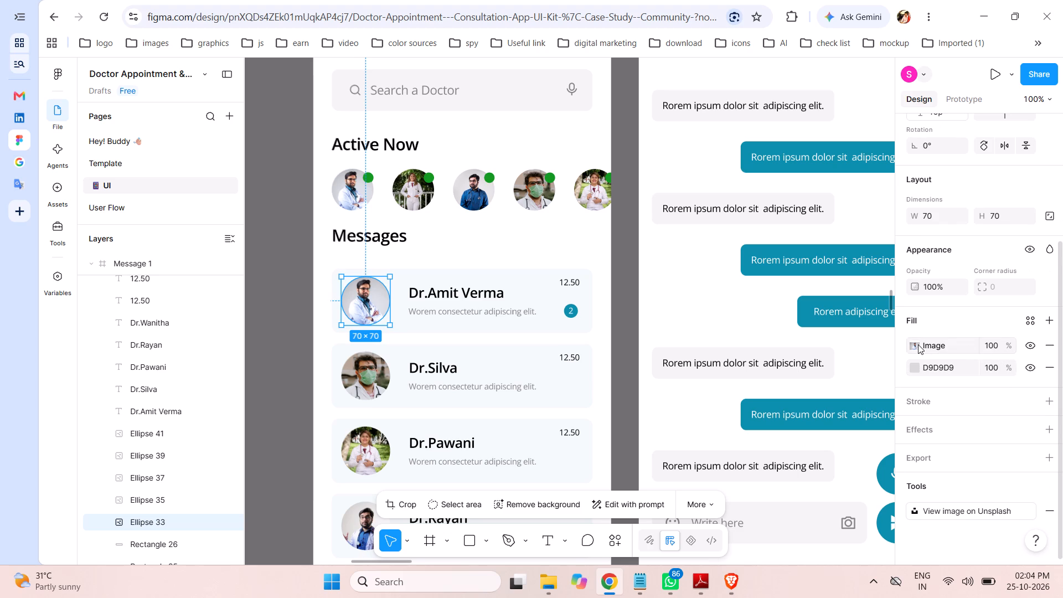
pyautogui.click(912, 343)
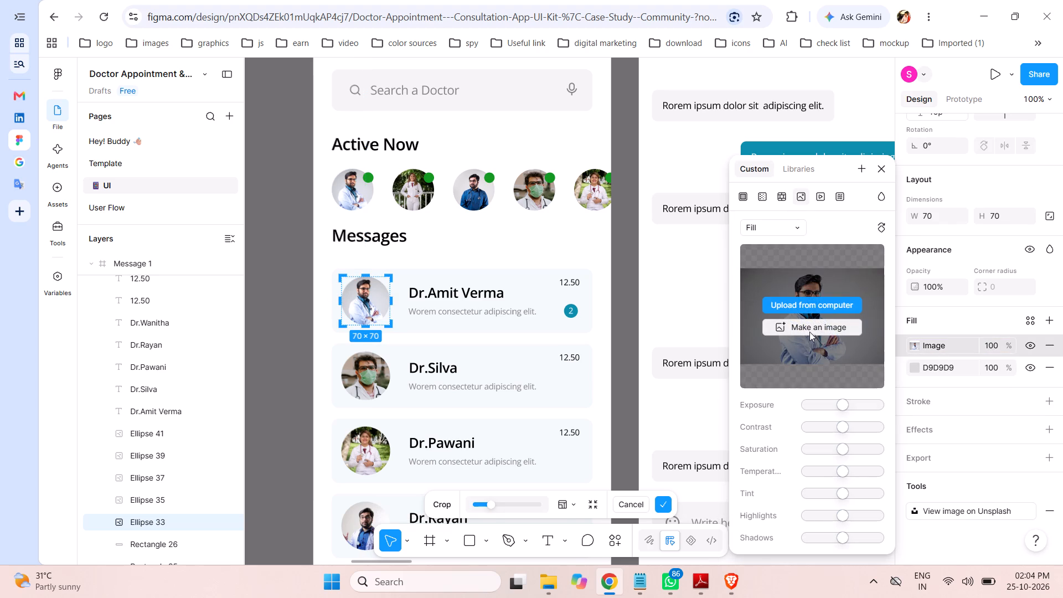
pyautogui.click(828, 306)
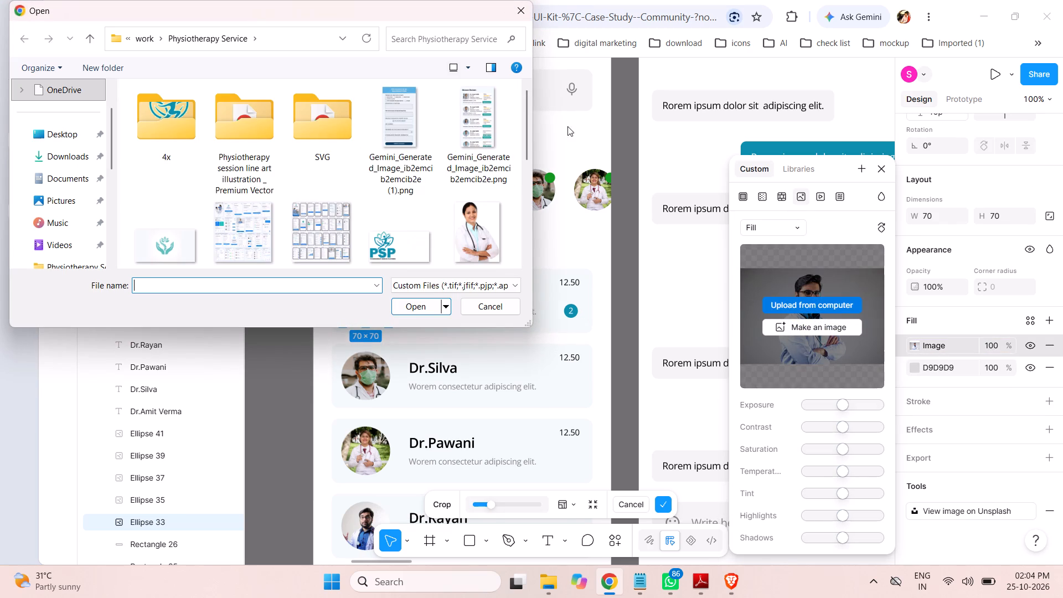
pyautogui.moveTo(525, 131); pyautogui.dragTo(534, 204)
pyautogui.click(170, 145)
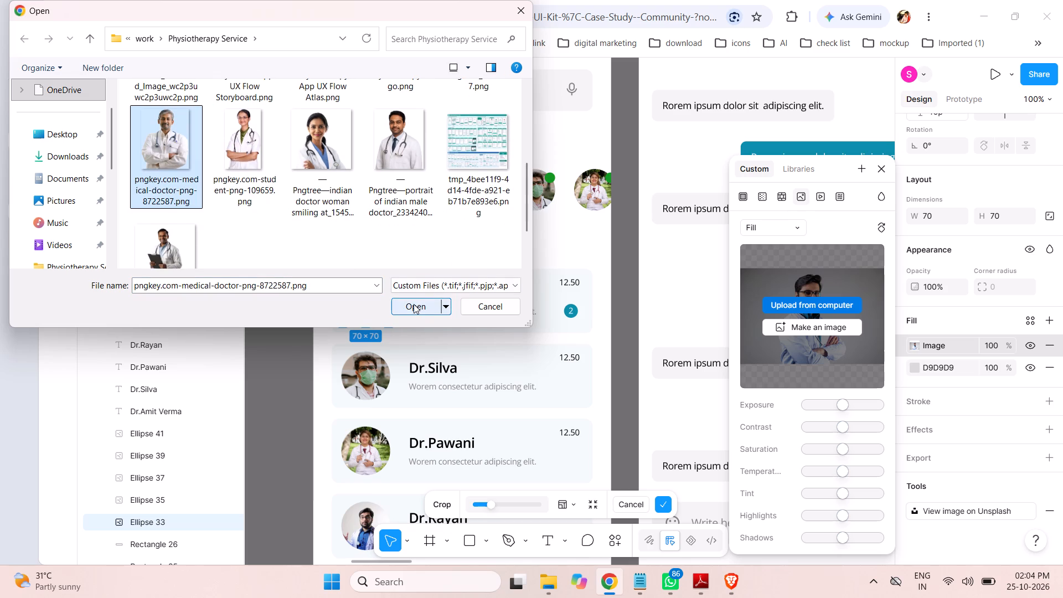
pyautogui.click(414, 304)
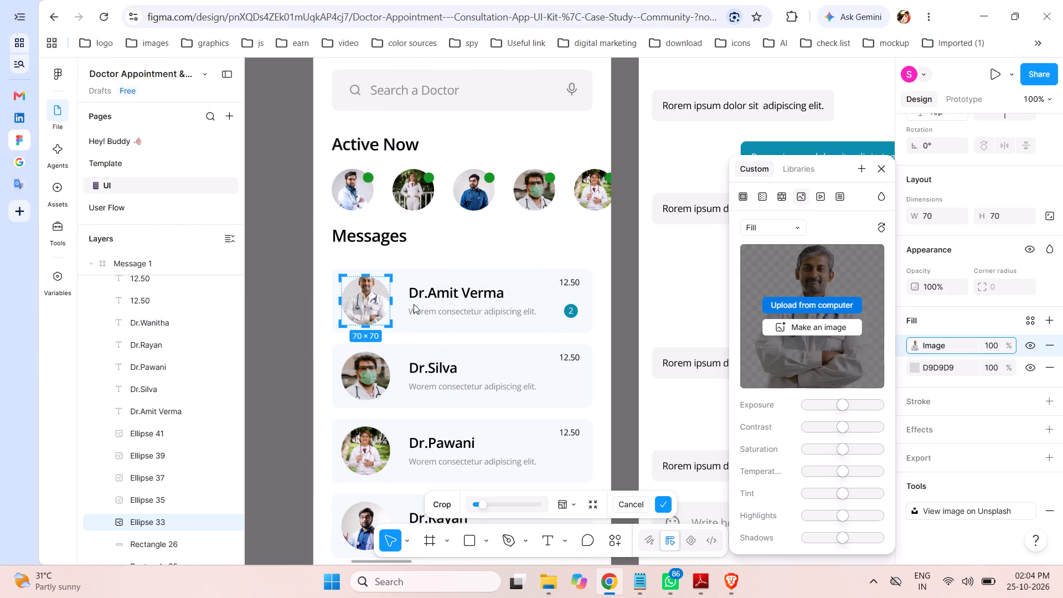
# Reposition the new doctor photo slightly lower within its circular avatar crop in the first message card.
pyautogui.click(798, 230)
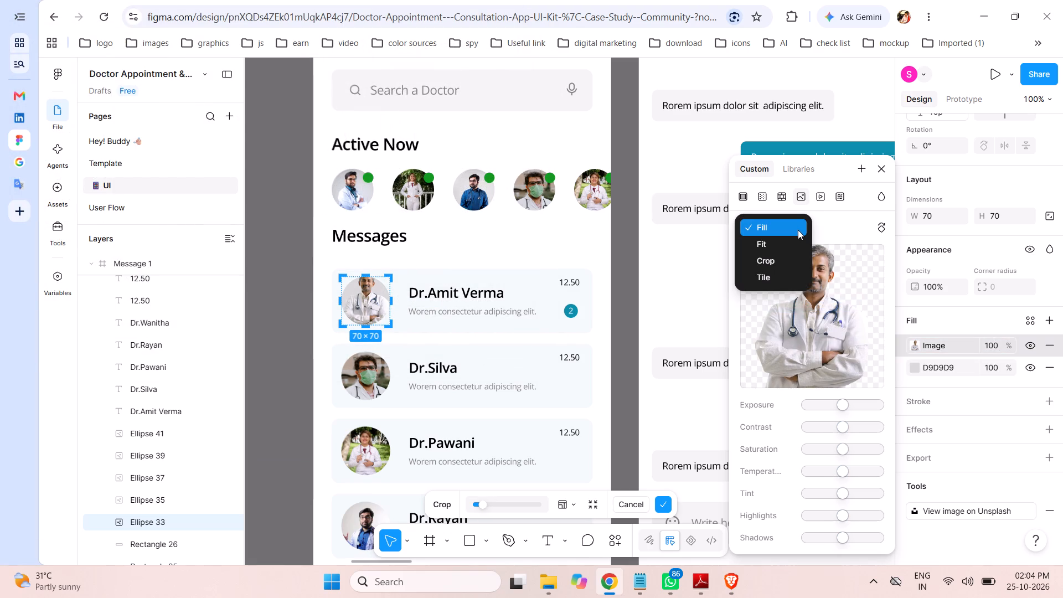
pyautogui.click(798, 230)
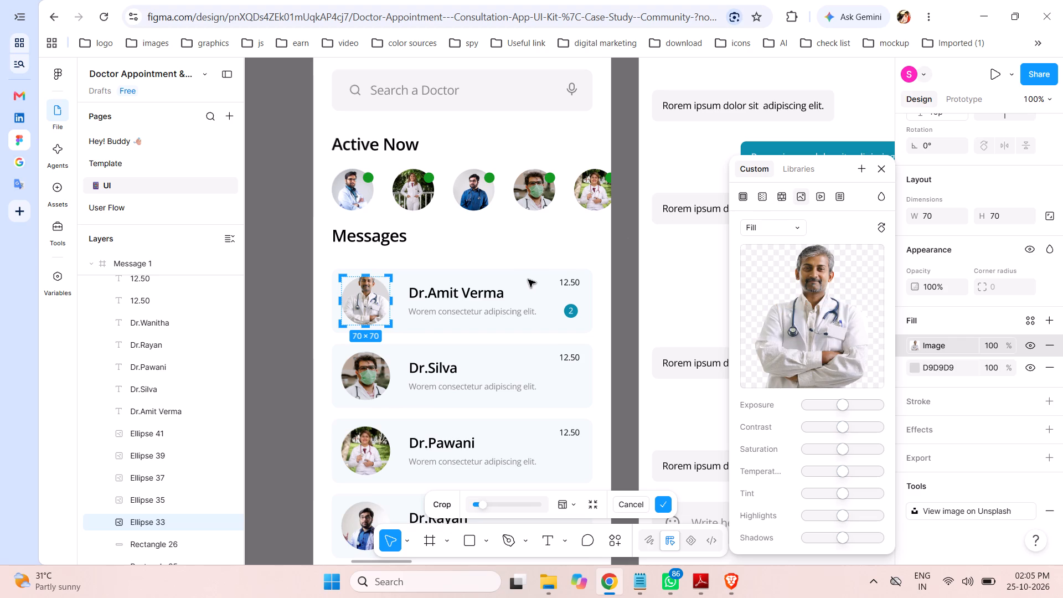
# Nudge the doctor photo downward inside the first Messages avatar to bring his whole head into the circle.
pyautogui.press('Down')
pyautogui.press('Down')
pyautogui.press('Down')
pyautogui.press('Down')
pyautogui.press('Down')
pyautogui.press('Down')
pyautogui.press('Down')
pyautogui.press('Down')
pyautogui.press('Down')
pyautogui.press('Down')
pyautogui.press('Down')
pyautogui.press('Down')
pyautogui.press('Down')
pyautogui.press('Down')
pyautogui.press('Down')
pyautogui.press('Down')
pyautogui.press('Down')
pyautogui.press('Down')
pyautogui.moveTo(366, 307); pyautogui.dragTo(366, 315)
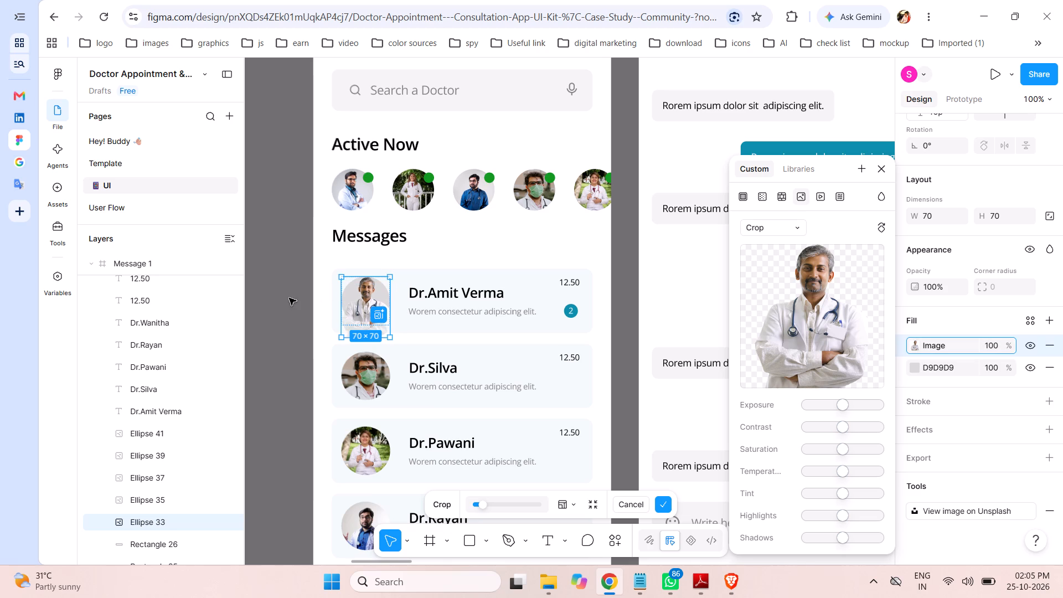
pyautogui.click(286, 296)
pyautogui.click(285, 296)
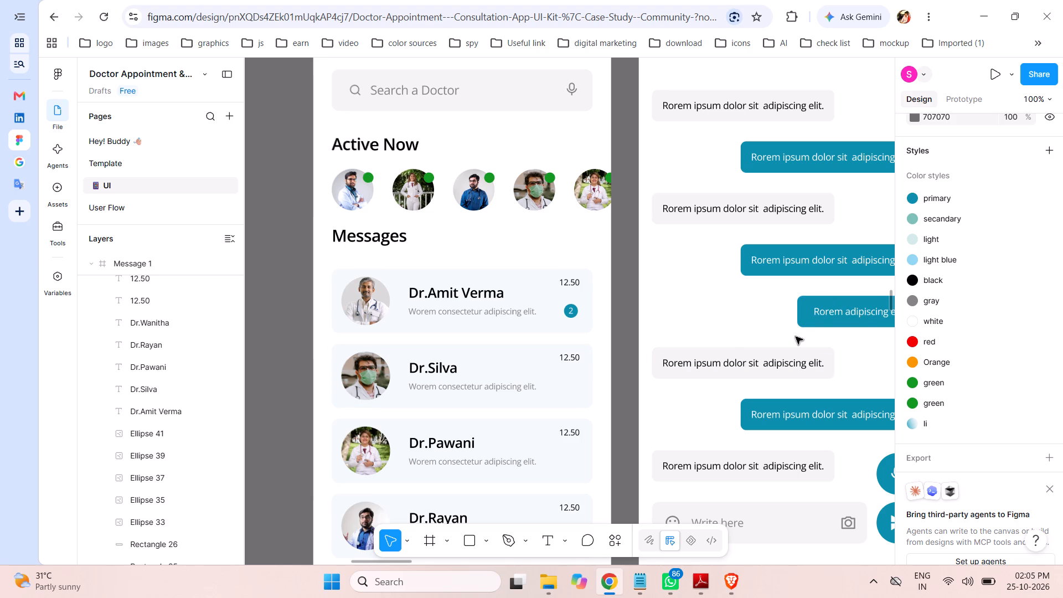
pyautogui.scroll(-5, 423, 344)
pyautogui.scroll(4, 512, 336)
pyautogui.scroll(-1, 514, 334)
pyautogui.scroll(9, 514, 334)
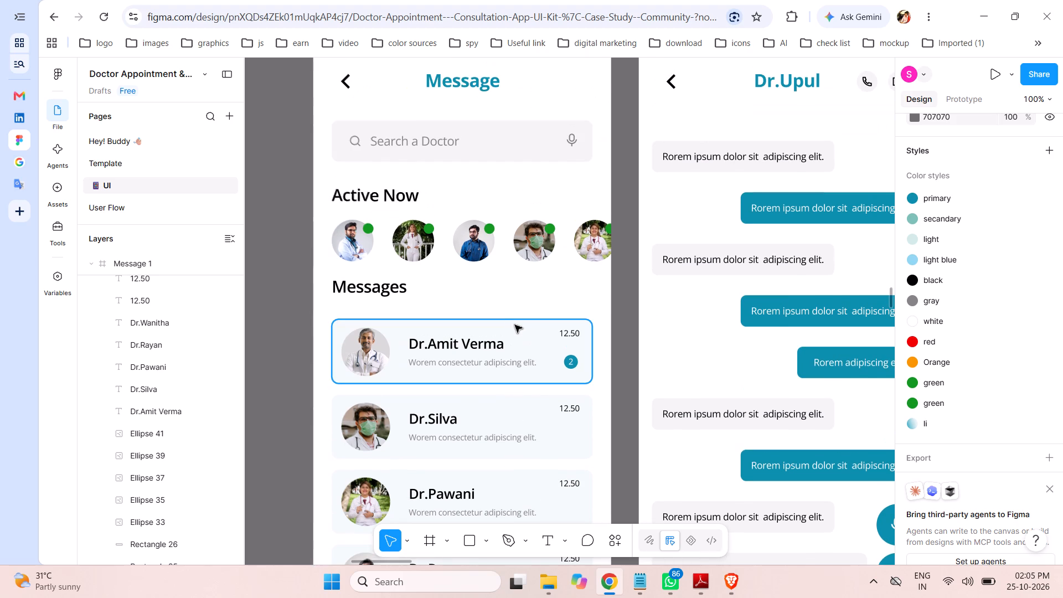
pyautogui.scroll(-1, 515, 325)
pyautogui.scroll(4, 515, 325)
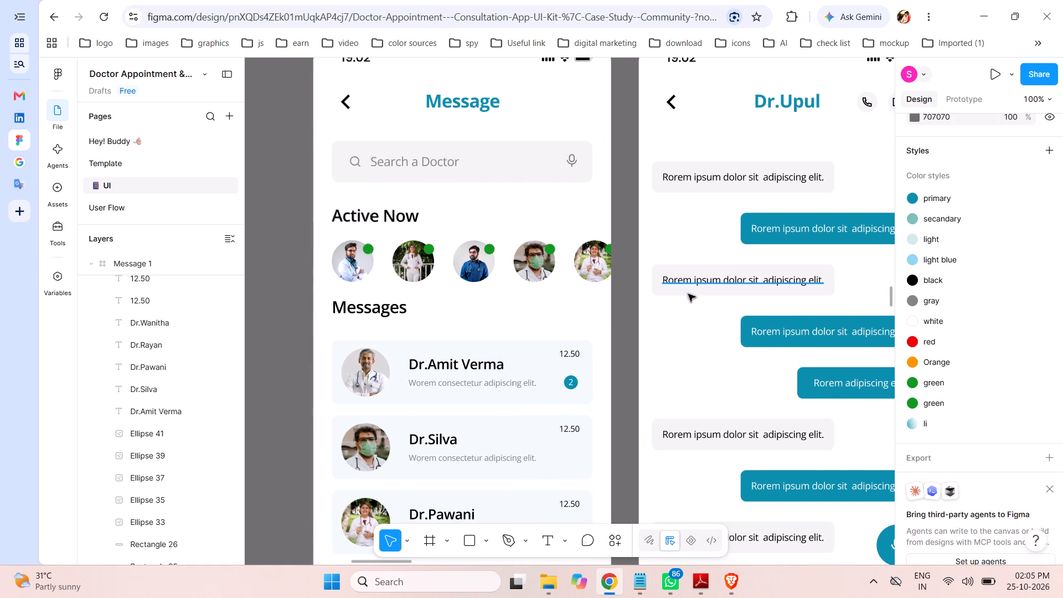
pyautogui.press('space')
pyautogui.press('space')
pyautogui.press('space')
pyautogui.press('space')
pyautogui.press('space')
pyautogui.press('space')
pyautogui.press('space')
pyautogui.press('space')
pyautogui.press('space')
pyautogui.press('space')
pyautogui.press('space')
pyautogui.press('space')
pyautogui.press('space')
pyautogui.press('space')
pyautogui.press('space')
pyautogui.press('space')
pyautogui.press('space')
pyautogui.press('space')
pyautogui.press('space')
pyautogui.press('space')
pyautogui.moveTo(698, 339); pyautogui.dragTo(534, 406)
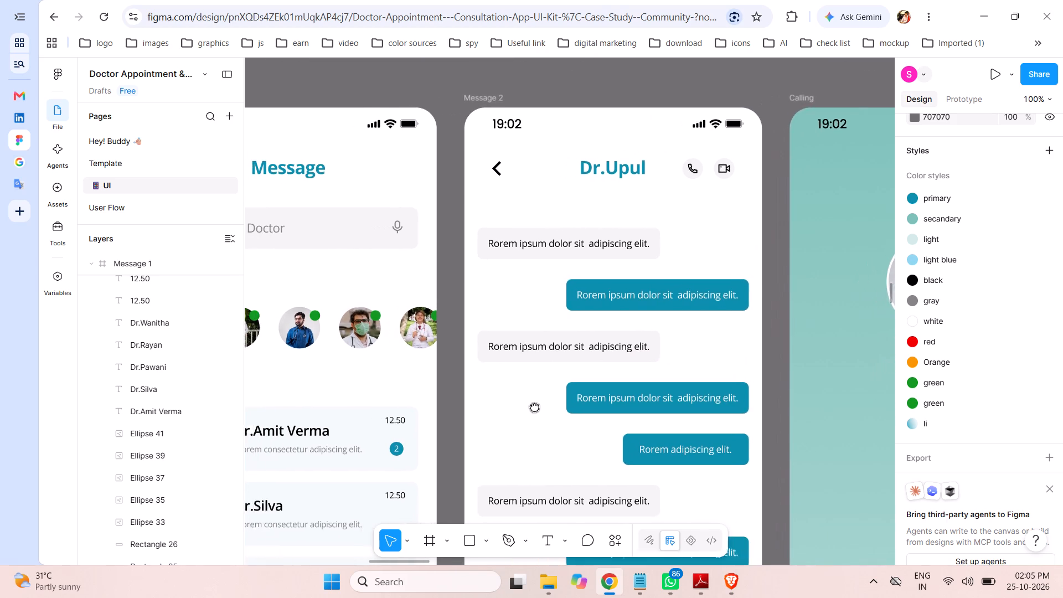
pyautogui.moveTo(534, 406); pyautogui.dragTo(541, 405)
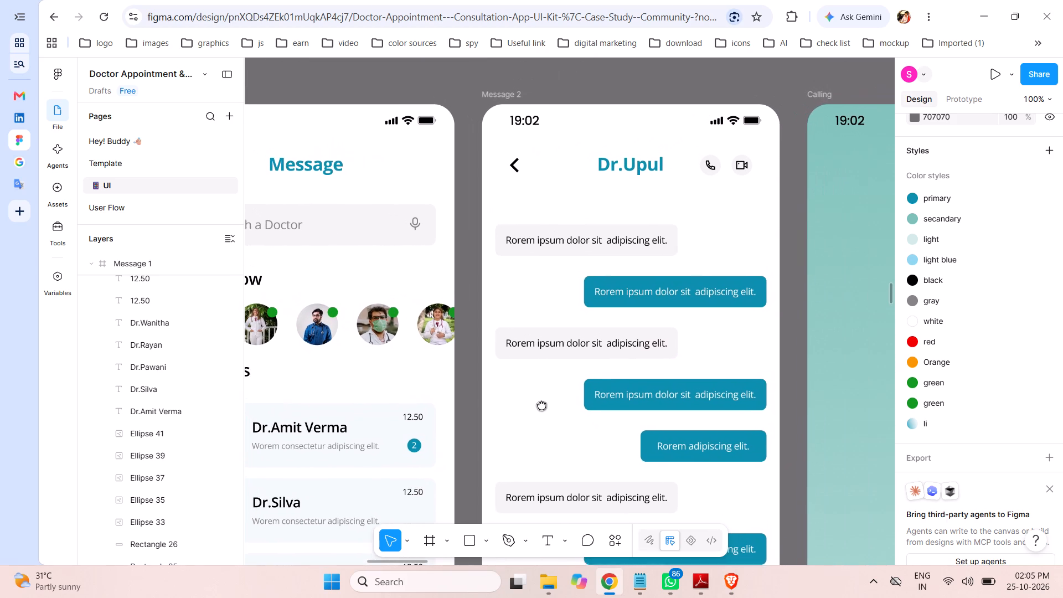
pyautogui.moveTo(541, 405); pyautogui.dragTo(542, 405)
pyautogui.doubleClick(647, 174)
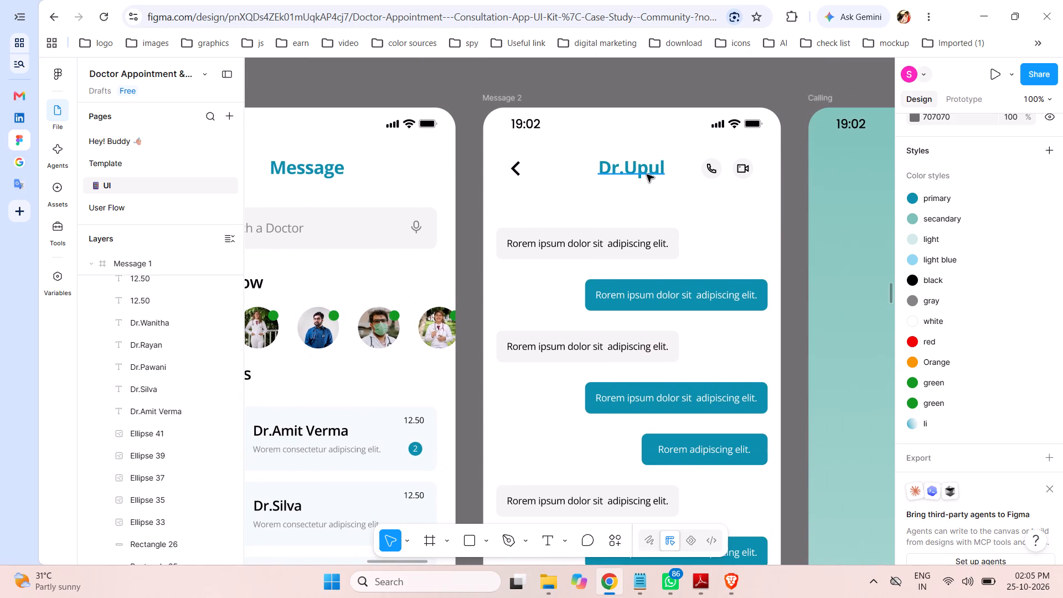
pyautogui.doubleClick(634, 172)
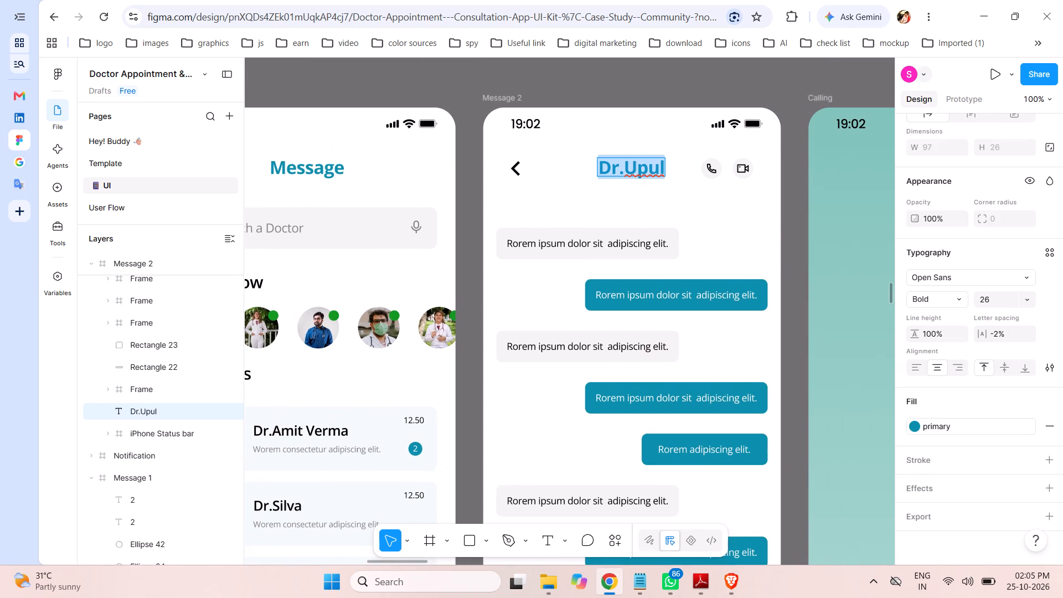
pyautogui.moveTo(628, 166); pyautogui.dragTo(793, 168)
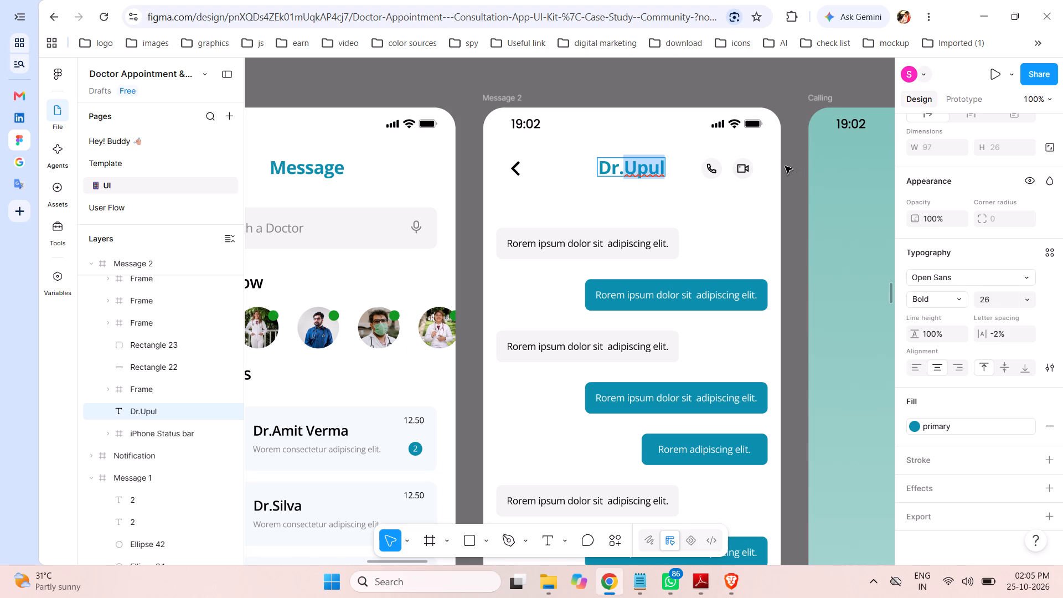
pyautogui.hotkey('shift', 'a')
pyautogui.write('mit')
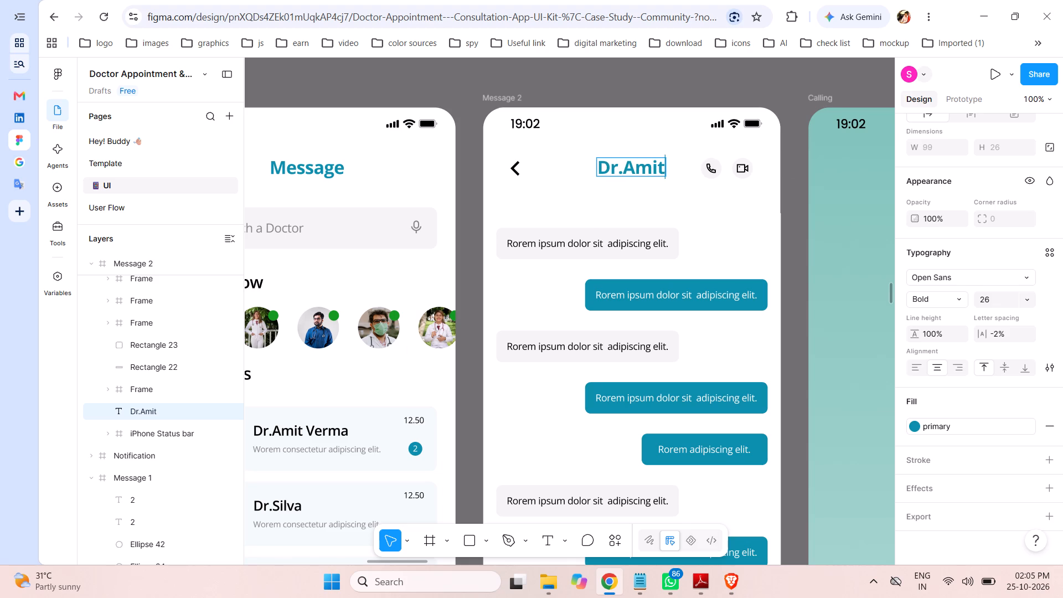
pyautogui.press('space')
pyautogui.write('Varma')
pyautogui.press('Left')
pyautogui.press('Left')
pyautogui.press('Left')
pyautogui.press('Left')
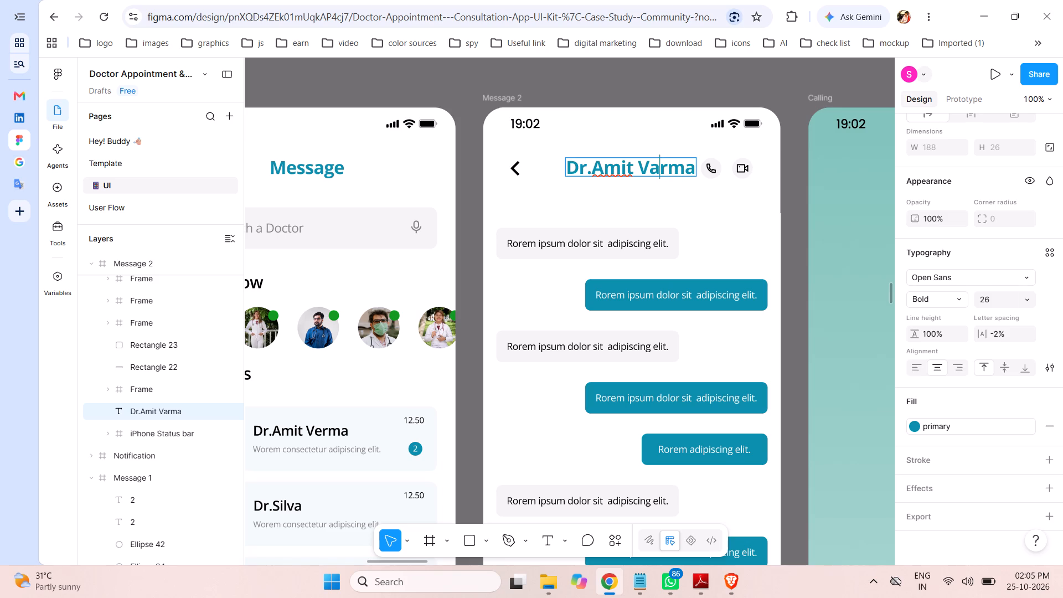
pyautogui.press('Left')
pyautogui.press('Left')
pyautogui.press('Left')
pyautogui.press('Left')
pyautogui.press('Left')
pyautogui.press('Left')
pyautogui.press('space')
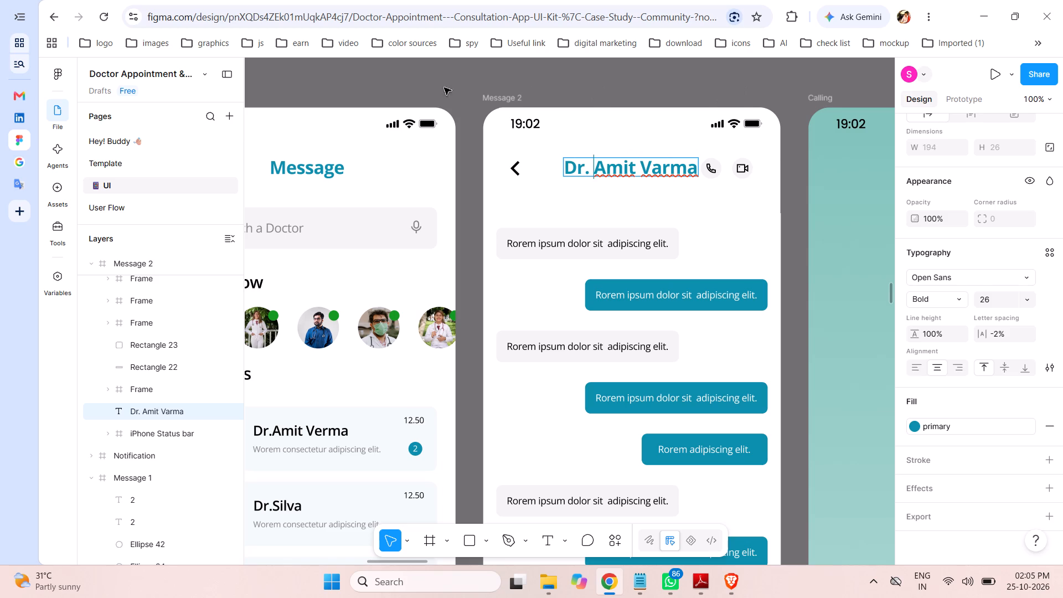
pyautogui.click(431, 83)
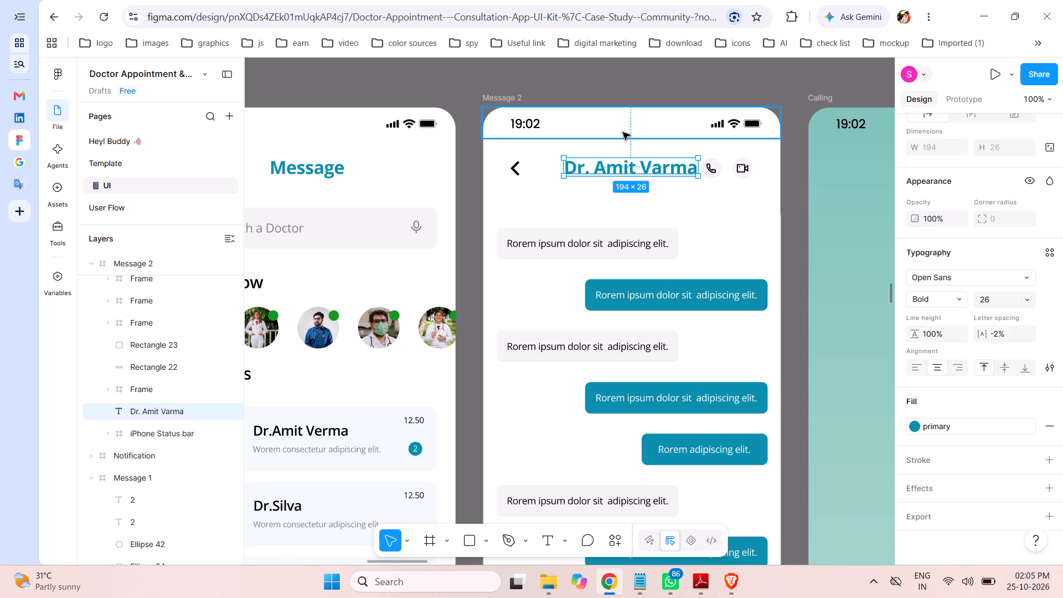
pyautogui.hotkey('ctrl', 's')
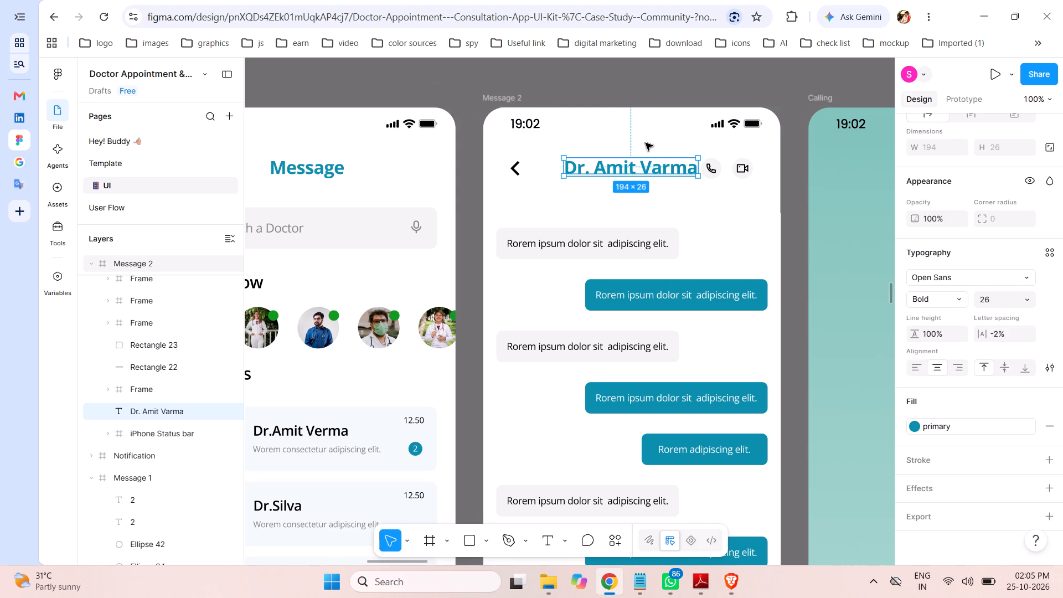
# Examine the Message 2 chat down to its bottom navigation, together with the neighbouring message and calling screens.
pyautogui.scroll(-1, 560, 281)
pyautogui.scroll(1, 554, 283)
pyautogui.scroll(-1, 554, 283)
pyautogui.scroll(2, 554, 283)
pyautogui.scroll(-3, 554, 283)
pyautogui.scroll(1, 555, 291)
pyautogui.scroll(-4, 555, 293)
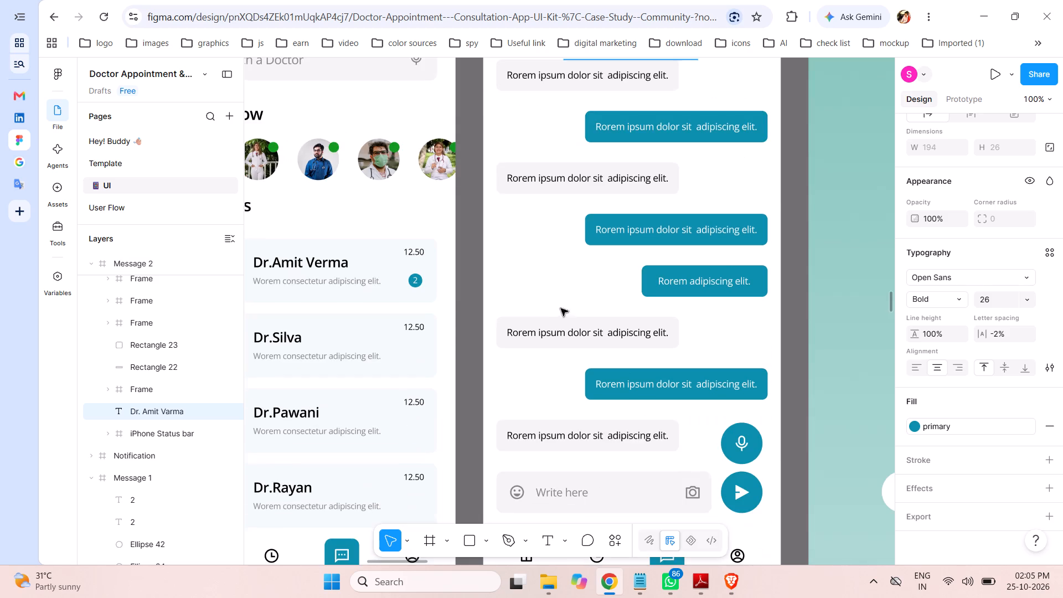
pyautogui.scroll(-5, 575, 307)
pyautogui.scroll(3, 581, 306)
pyautogui.scroll(-5, 584, 306)
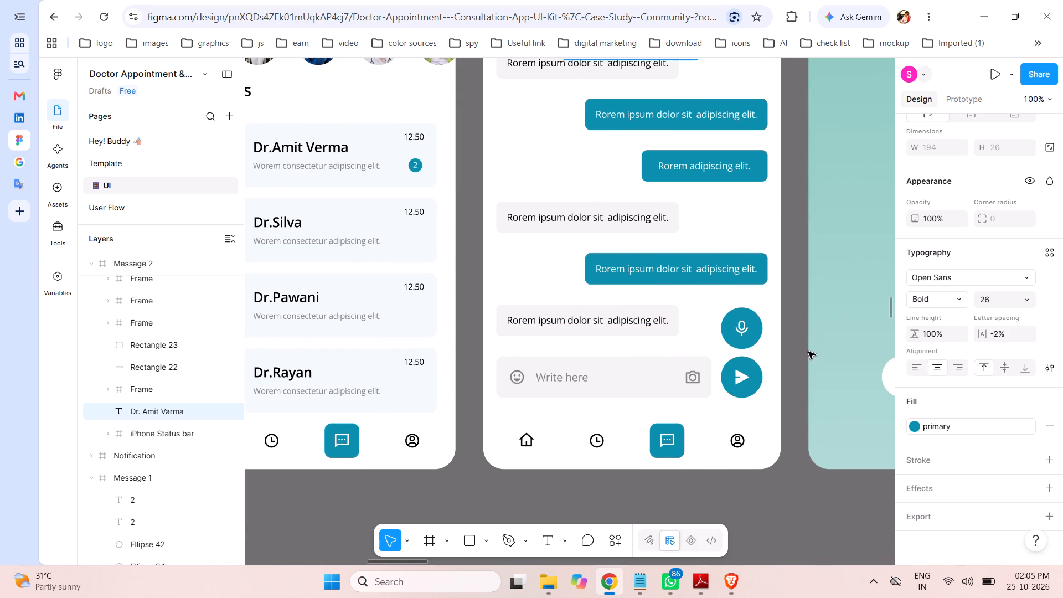
pyautogui.click(799, 380)
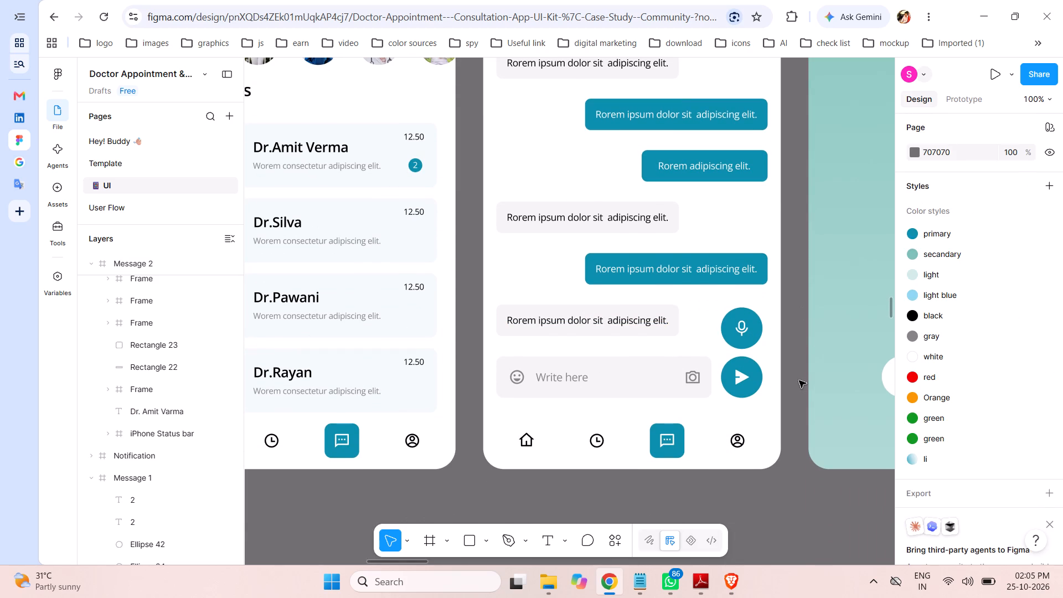
pyautogui.hotkey('ctrl', '-')
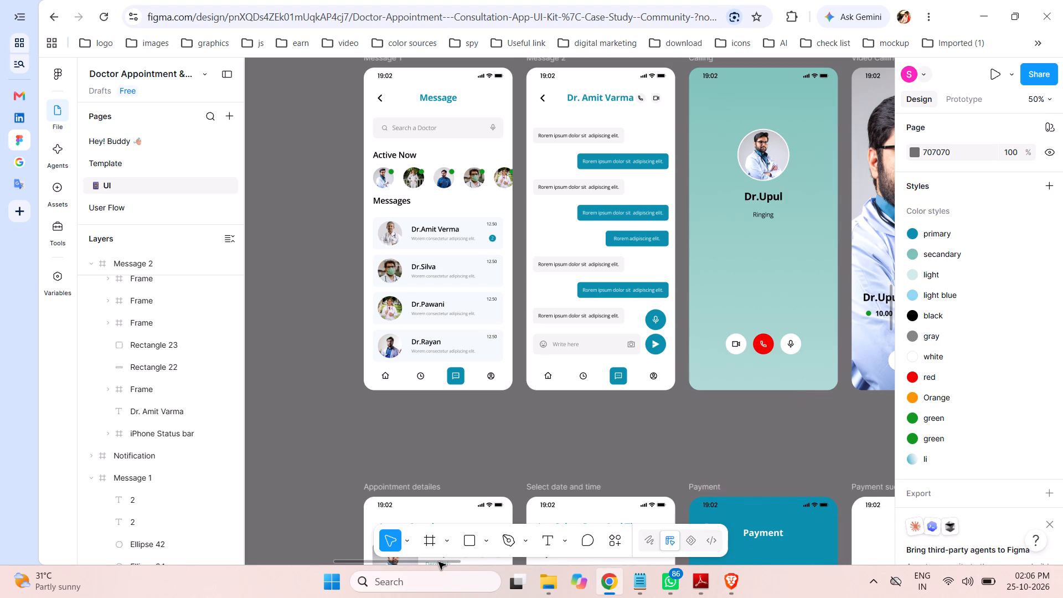
# Replace the image fill of the round avatar on the Calling screen with pngkey.com-medical-doctor-png-8722587.png.
pyautogui.moveTo(438, 562); pyautogui.dragTo(492, 568)
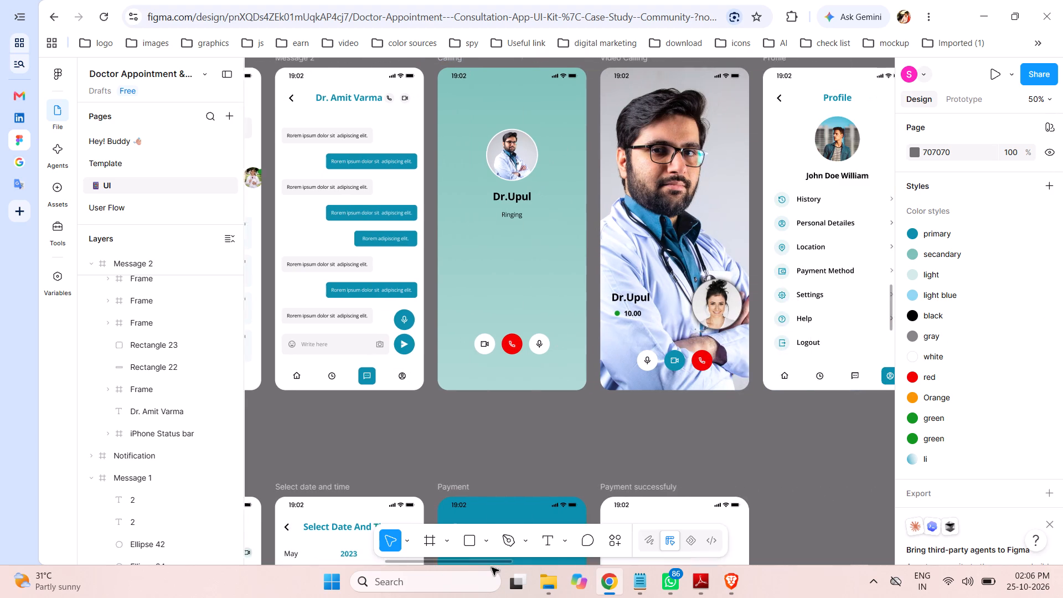
pyautogui.moveTo(492, 568); pyautogui.dragTo(502, 568)
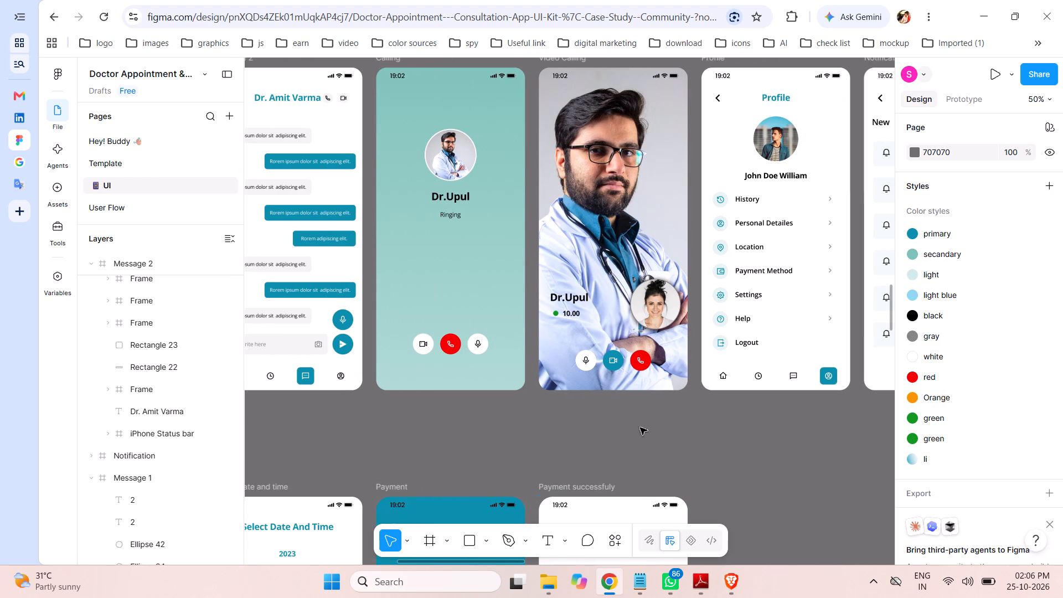
pyautogui.click(458, 166)
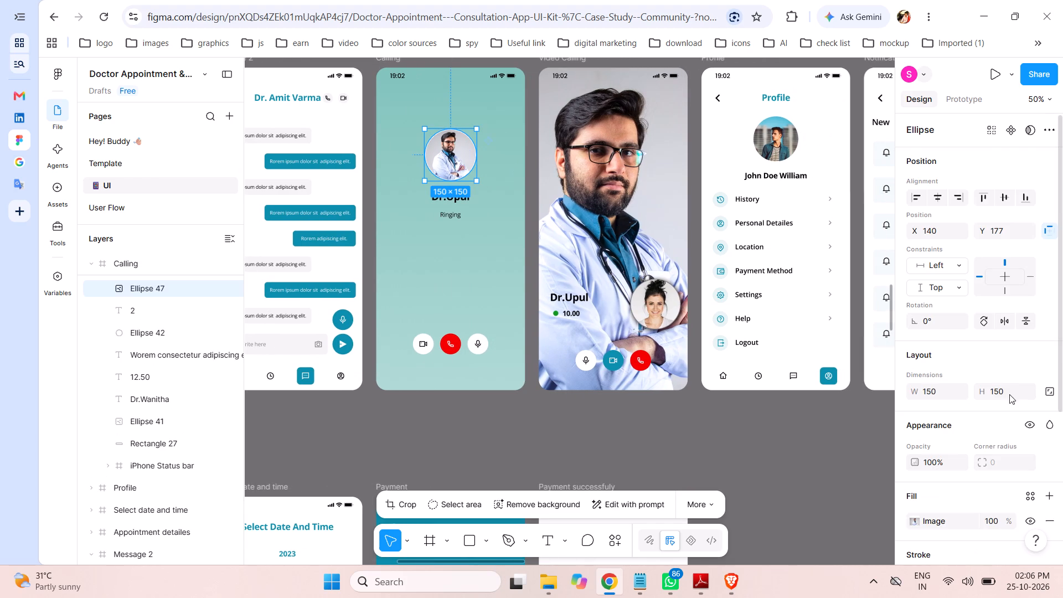
pyautogui.scroll(-5, 976, 424)
pyautogui.scroll(2, 967, 407)
pyautogui.scroll(-2, 1003, 416)
pyautogui.scroll(1, 999, 415)
pyautogui.scroll(-2, 999, 415)
pyautogui.scroll(1, 998, 414)
pyautogui.scroll(-3, 998, 414)
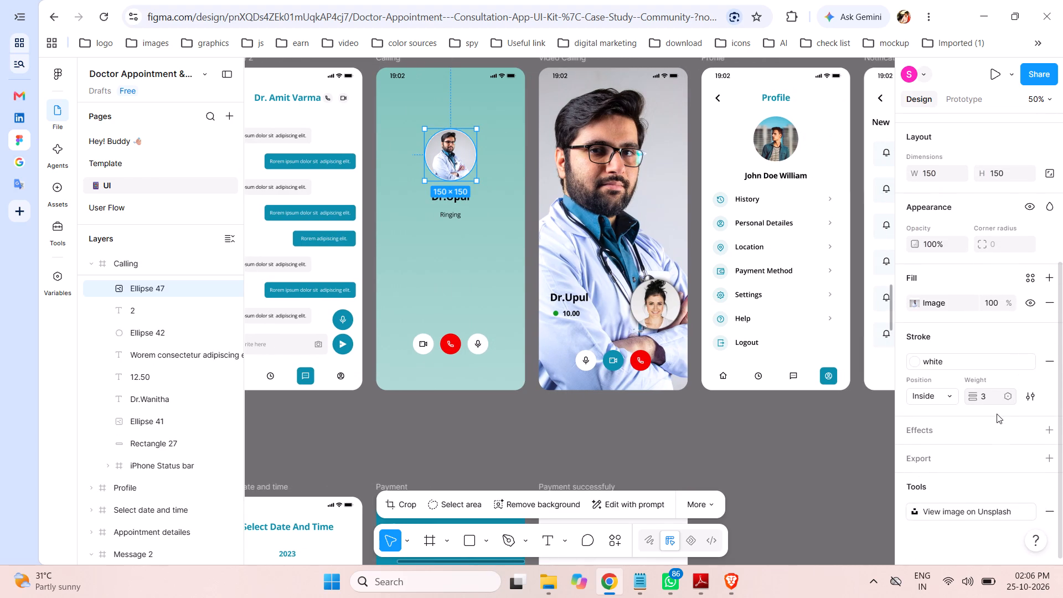
pyautogui.scroll(-2, 997, 414)
pyautogui.click(916, 304)
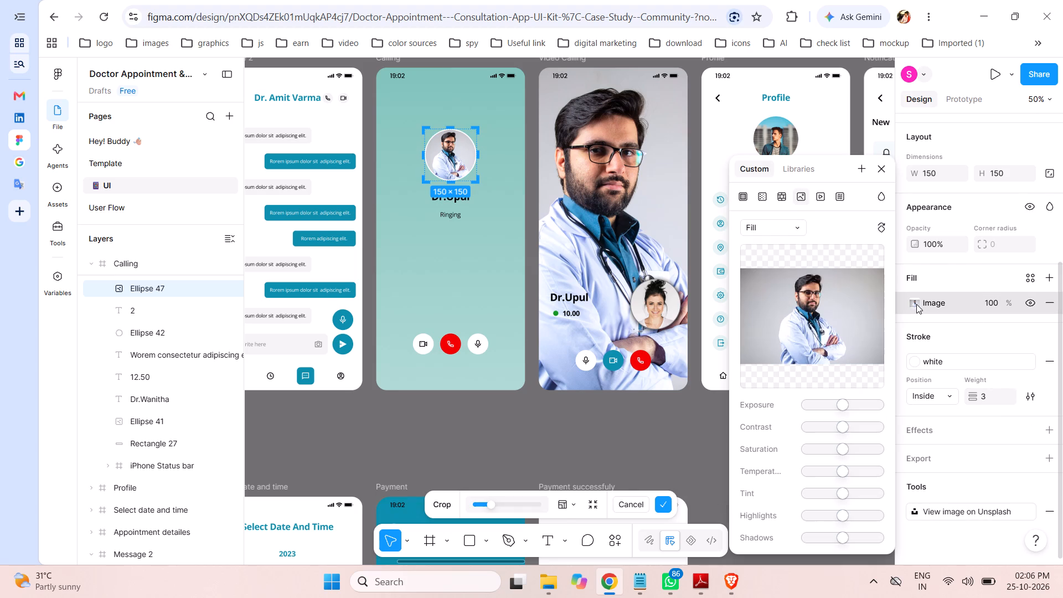
pyautogui.click(819, 303)
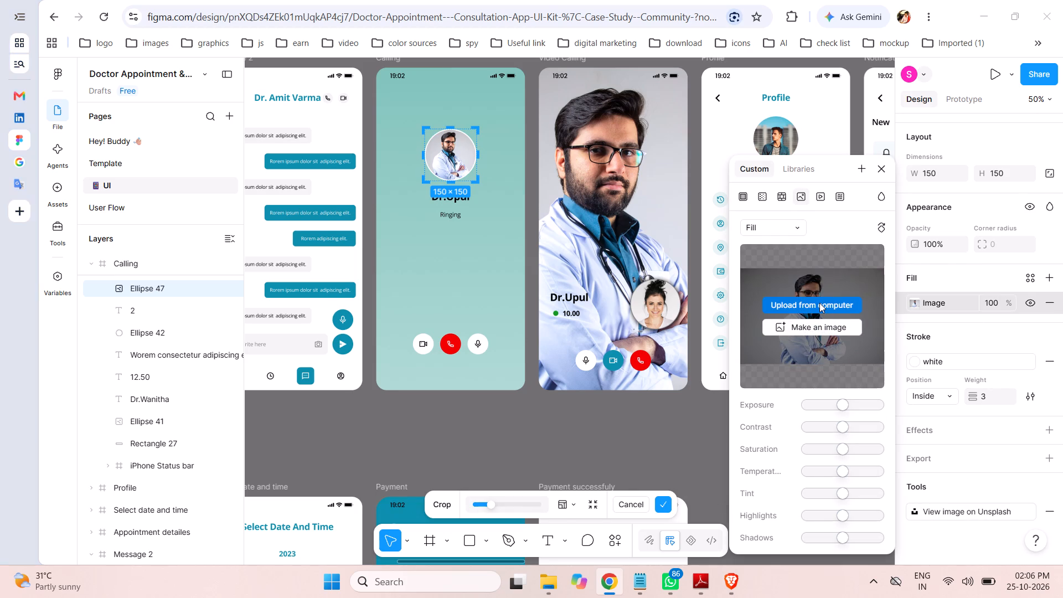
pyautogui.scroll(-2, 409, 181)
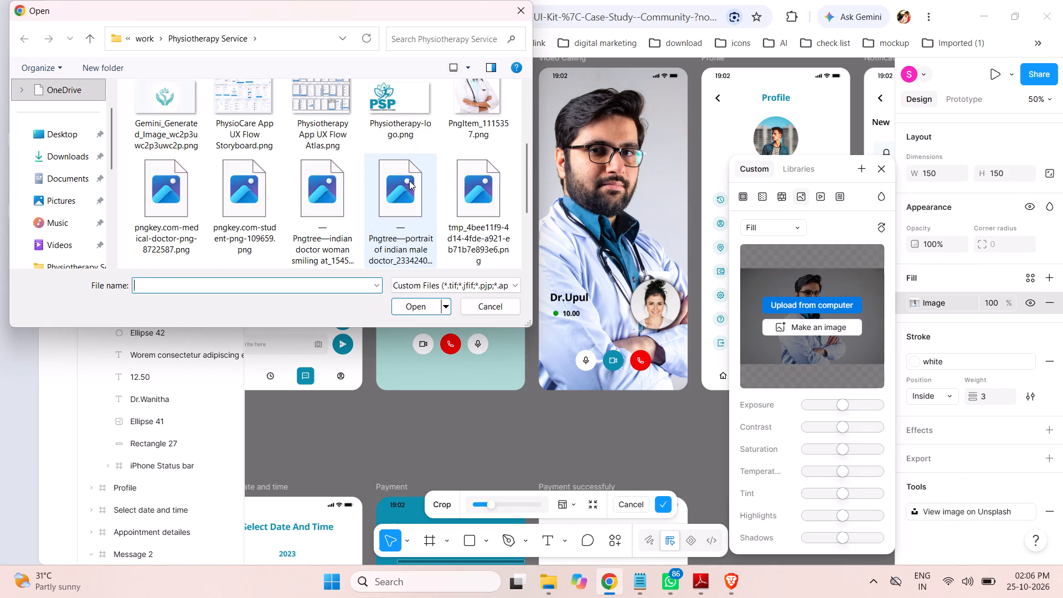
pyautogui.click(177, 201)
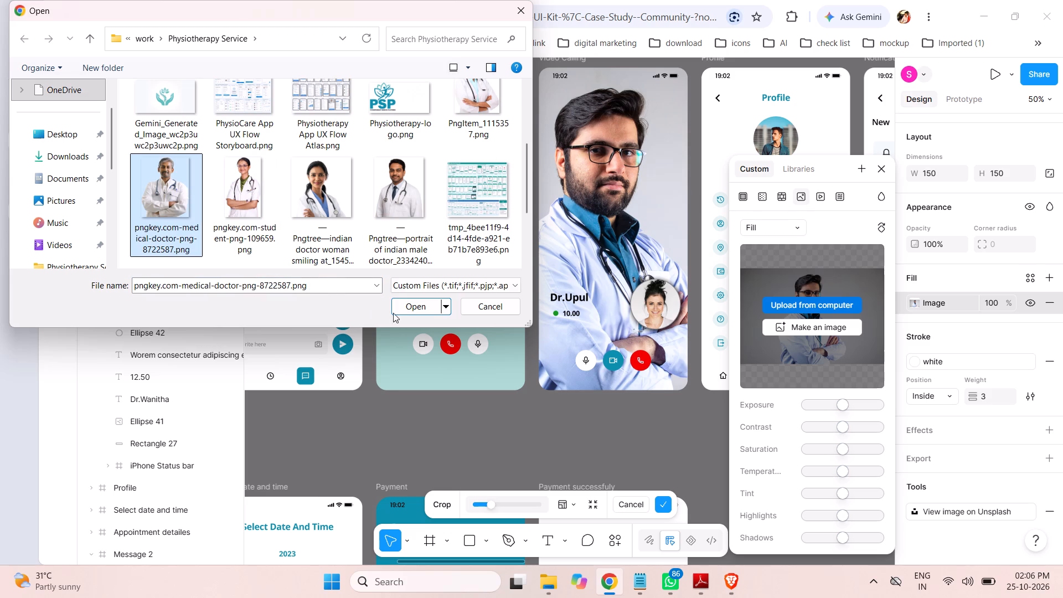
pyautogui.click(409, 309)
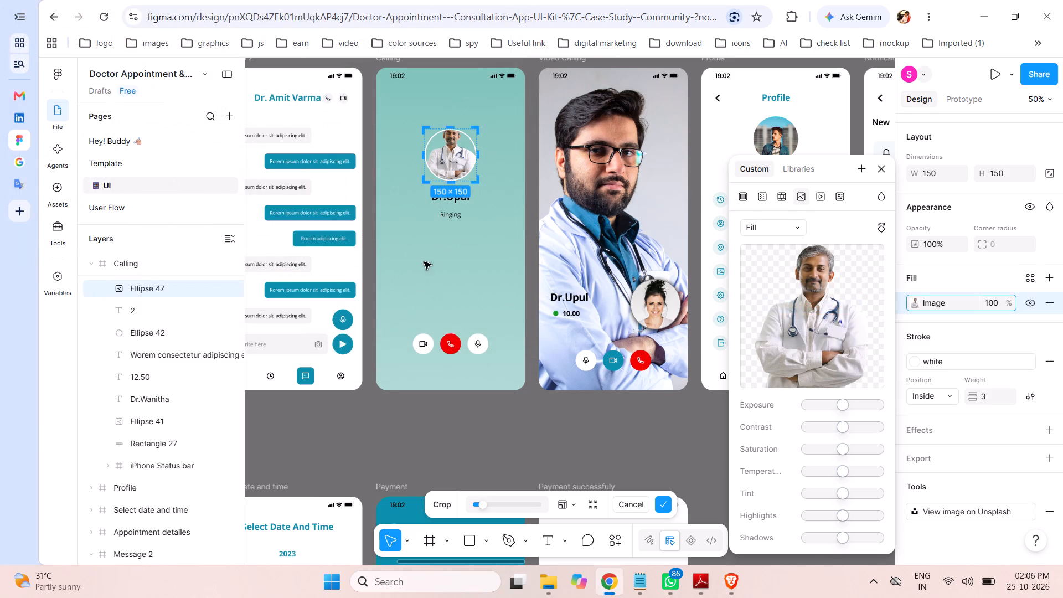
# Shift the photo slightly down within the Calling avatar's crop to fit the doctor's head inside the circle.
pyautogui.moveTo(454, 153); pyautogui.dragTo(454, 156)
pyautogui.moveTo(454, 156); pyautogui.dragTo(455, 162)
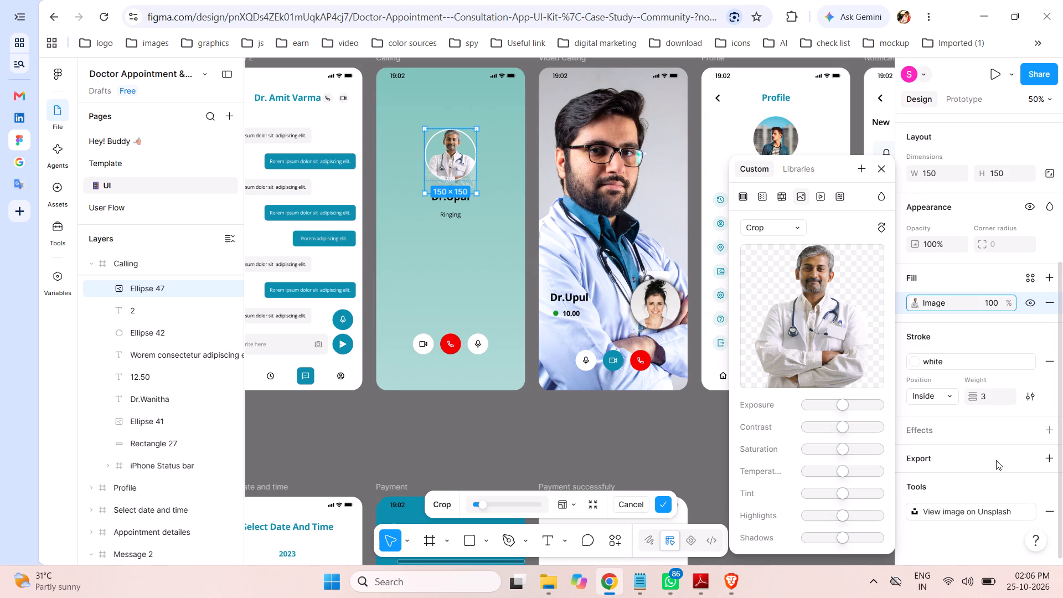
pyautogui.click(880, 166)
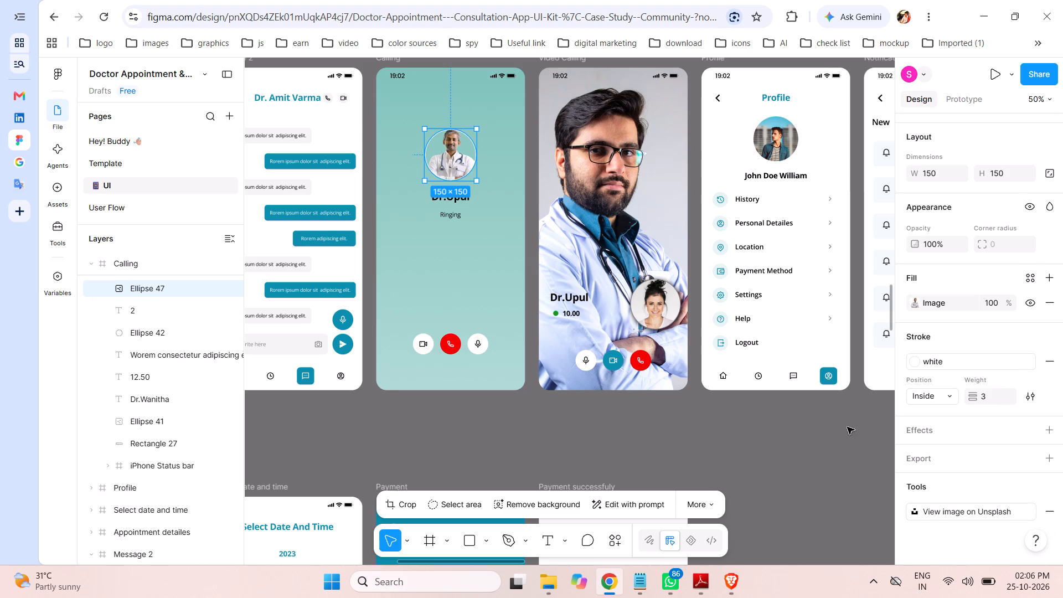
pyautogui.click(815, 439)
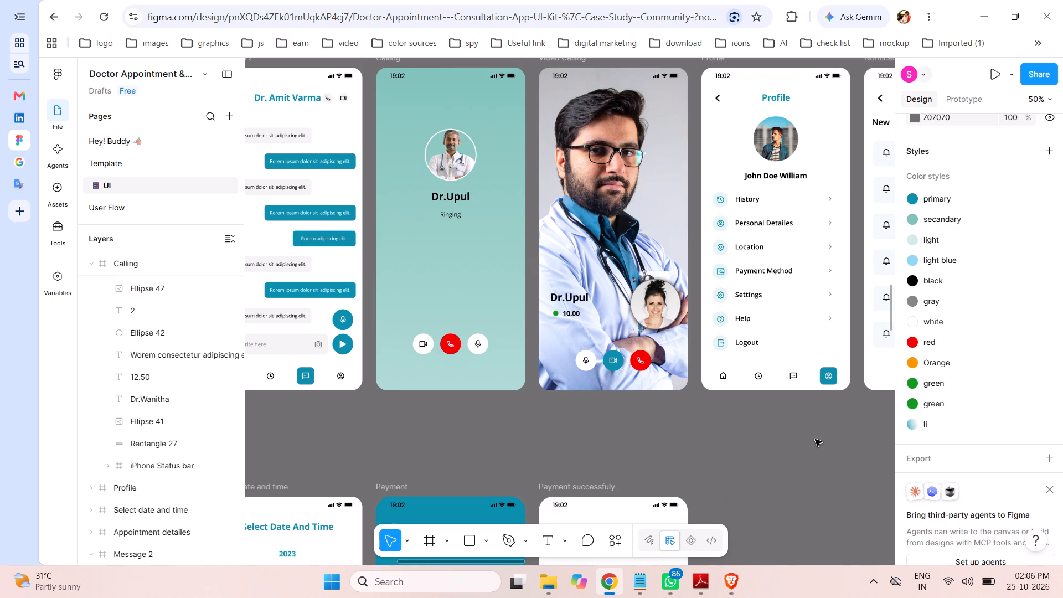
# Add a solid fill to the Calling avatar, sampled as 0B8FAC from a chat bubble, and place it beneath the photo.
pyautogui.click(465, 165)
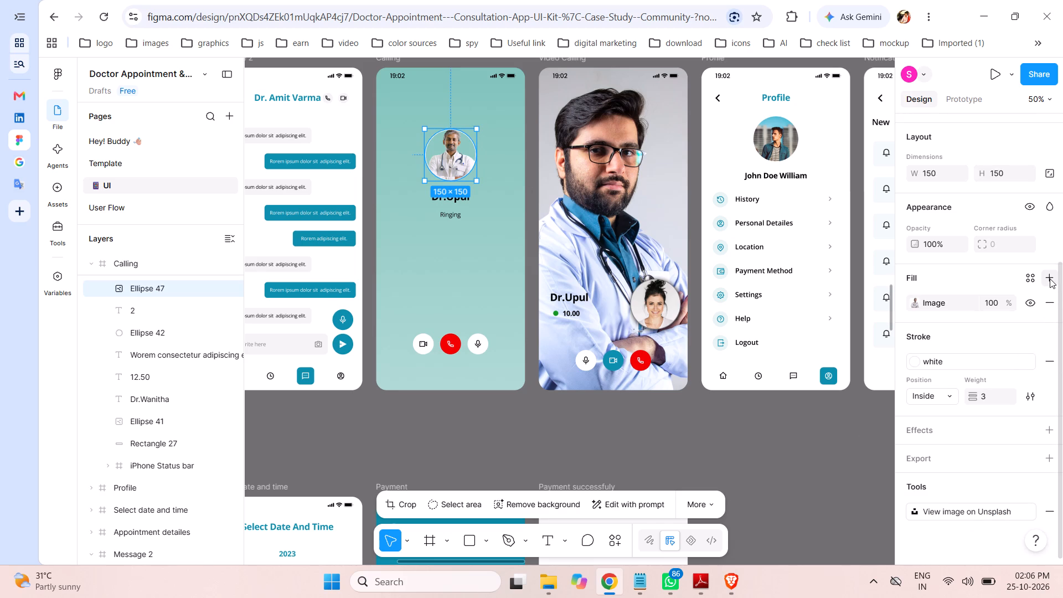
pyautogui.click(1050, 279)
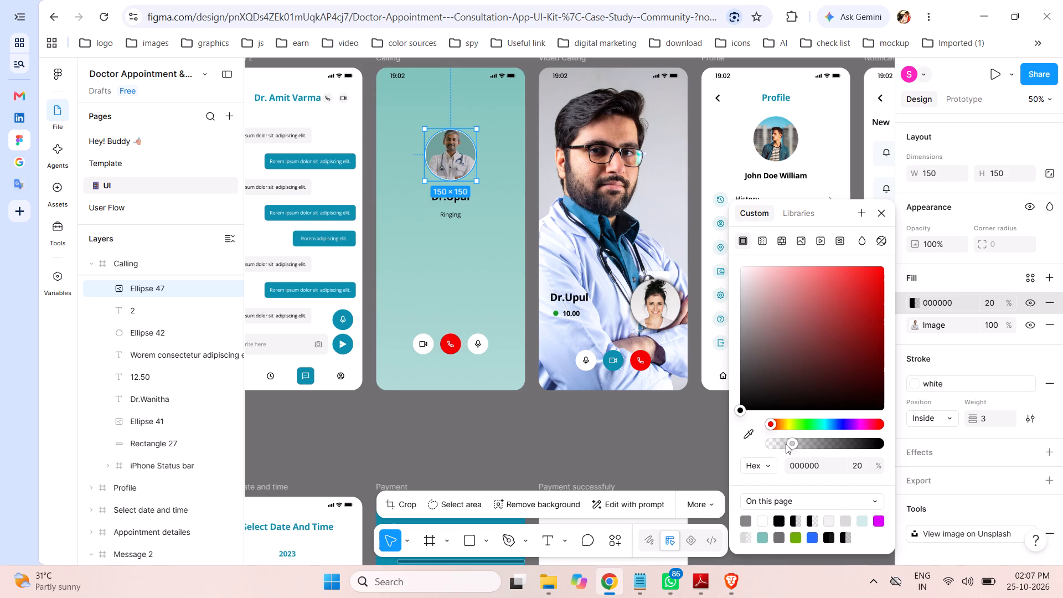
pyautogui.click(750, 435)
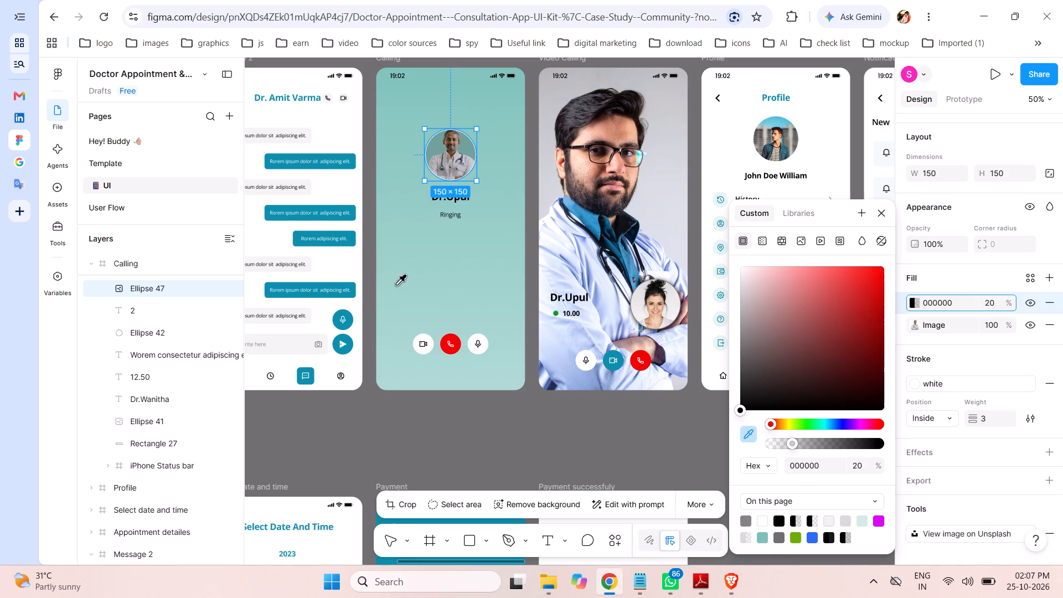
pyautogui.click(297, 206)
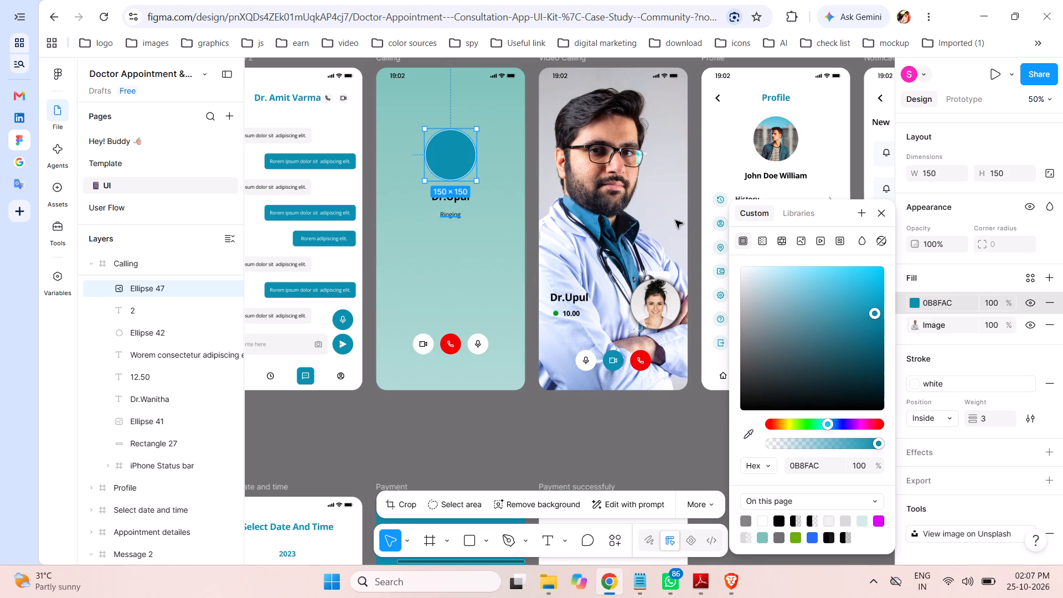
pyautogui.click(888, 213)
pyautogui.moveTo(951, 326); pyautogui.dragTo(948, 311)
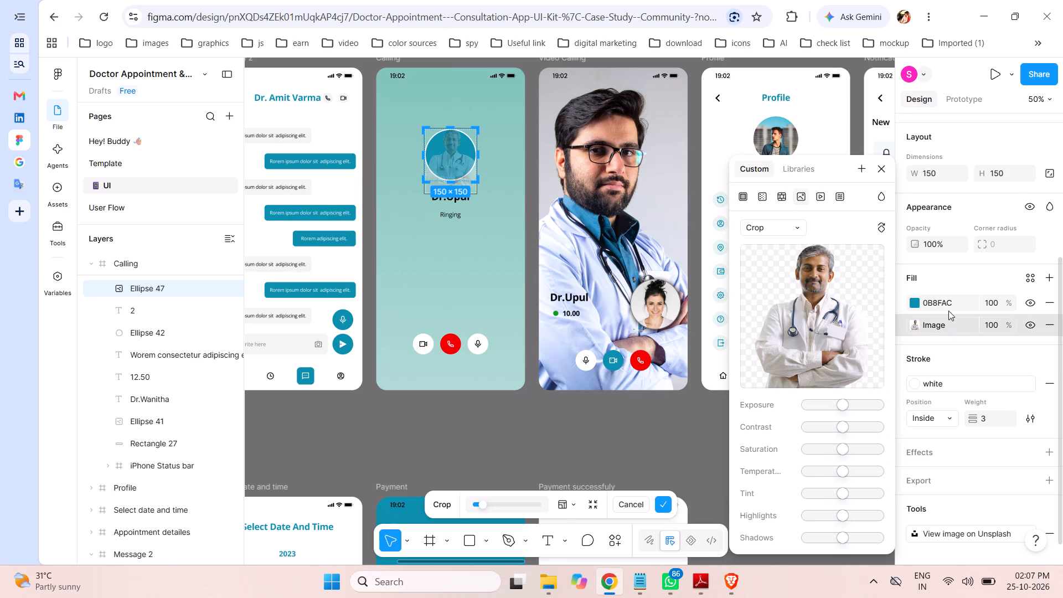
pyautogui.moveTo(948, 311); pyautogui.dragTo(945, 285)
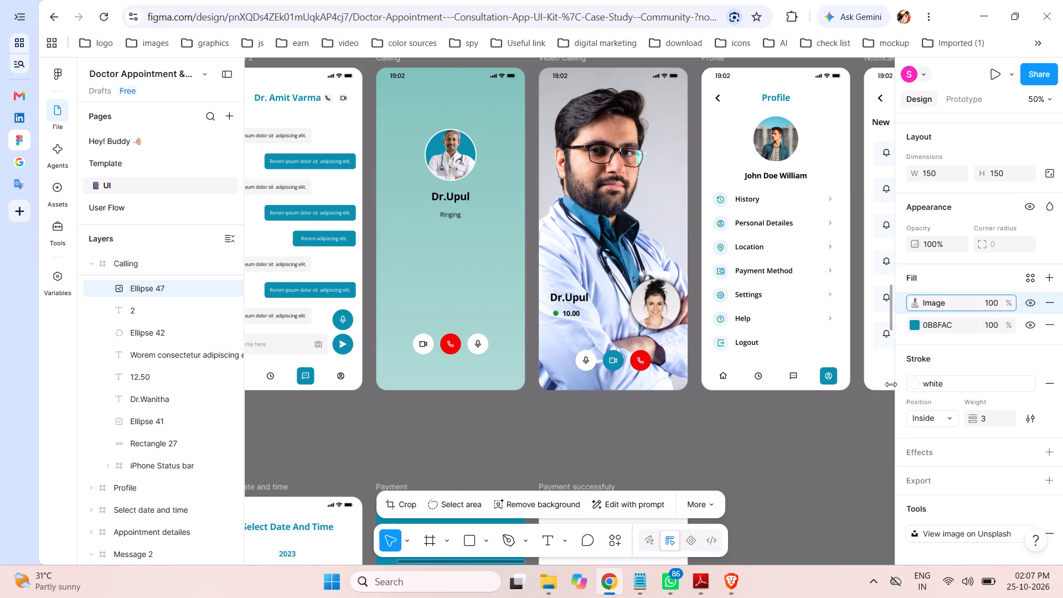
pyautogui.click(921, 301)
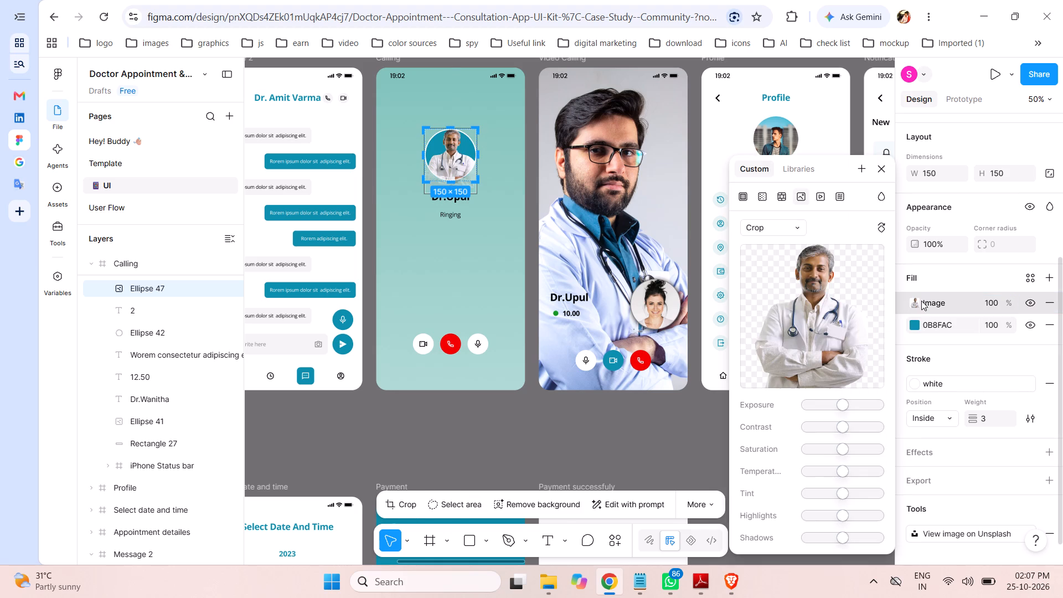
pyautogui.click(453, 154)
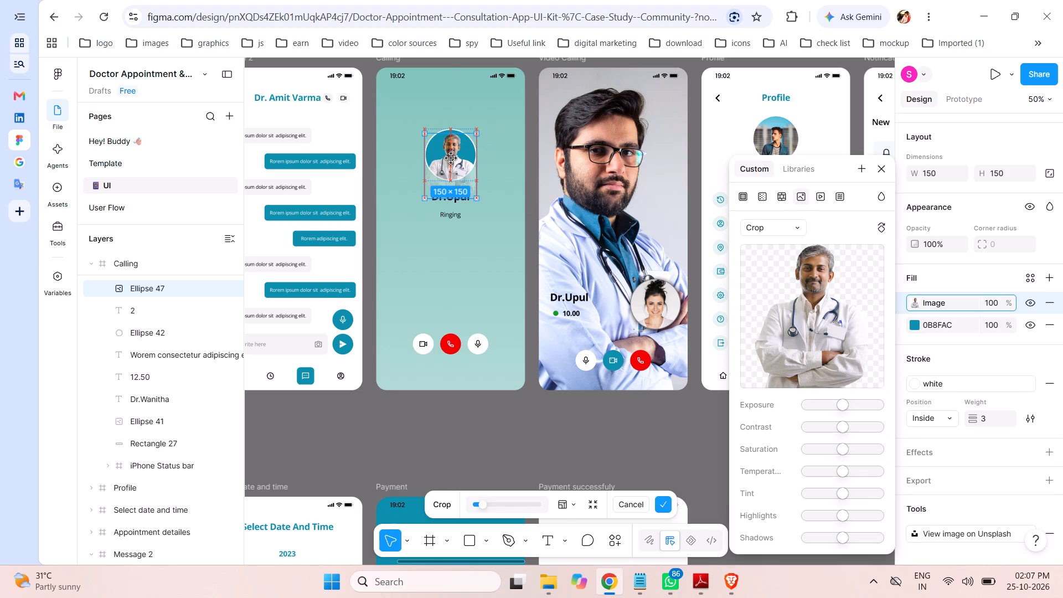
pyautogui.click(410, 439)
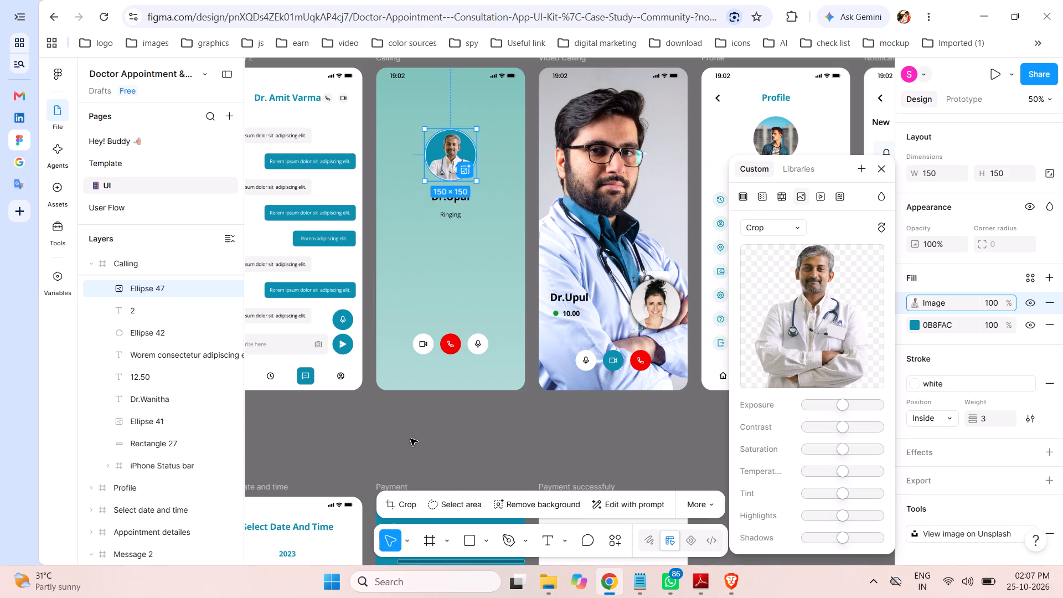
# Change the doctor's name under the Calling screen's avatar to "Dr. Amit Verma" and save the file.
pyautogui.click(453, 422)
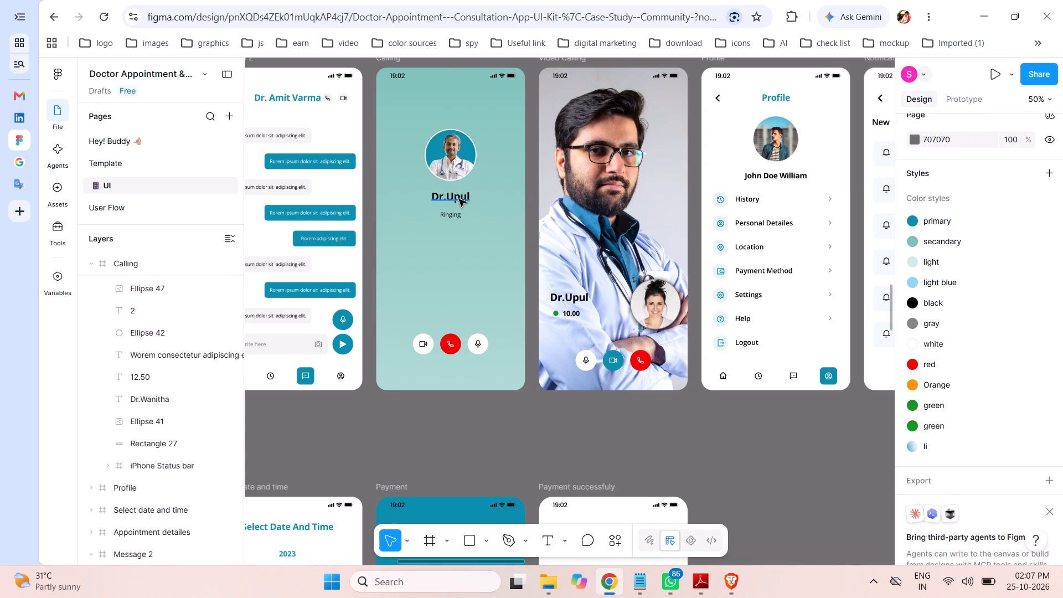
pyautogui.doubleClick(457, 198)
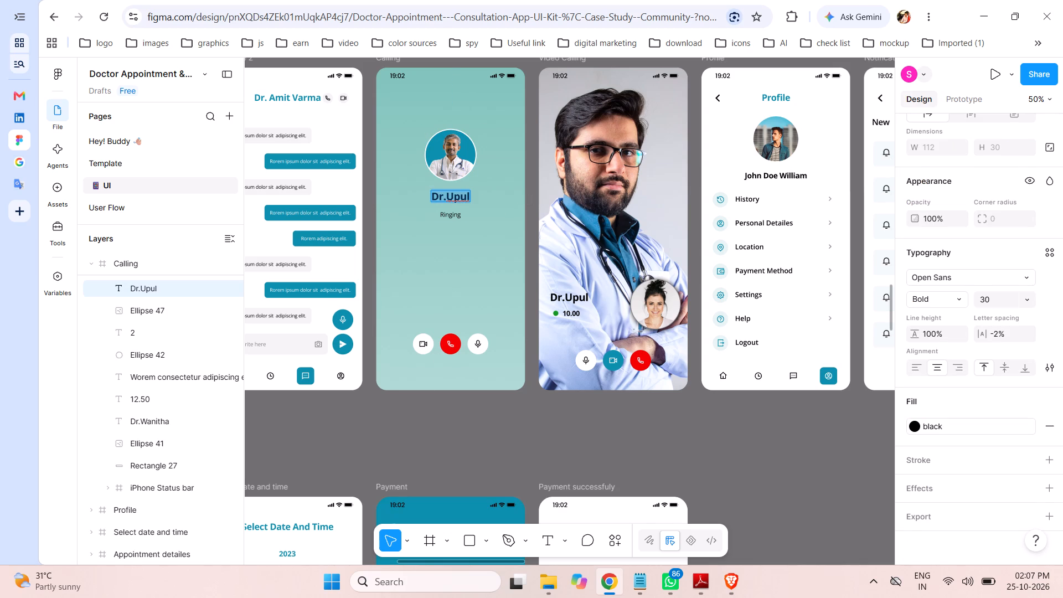
pyautogui.moveTo(447, 194); pyautogui.dragTo(503, 191)
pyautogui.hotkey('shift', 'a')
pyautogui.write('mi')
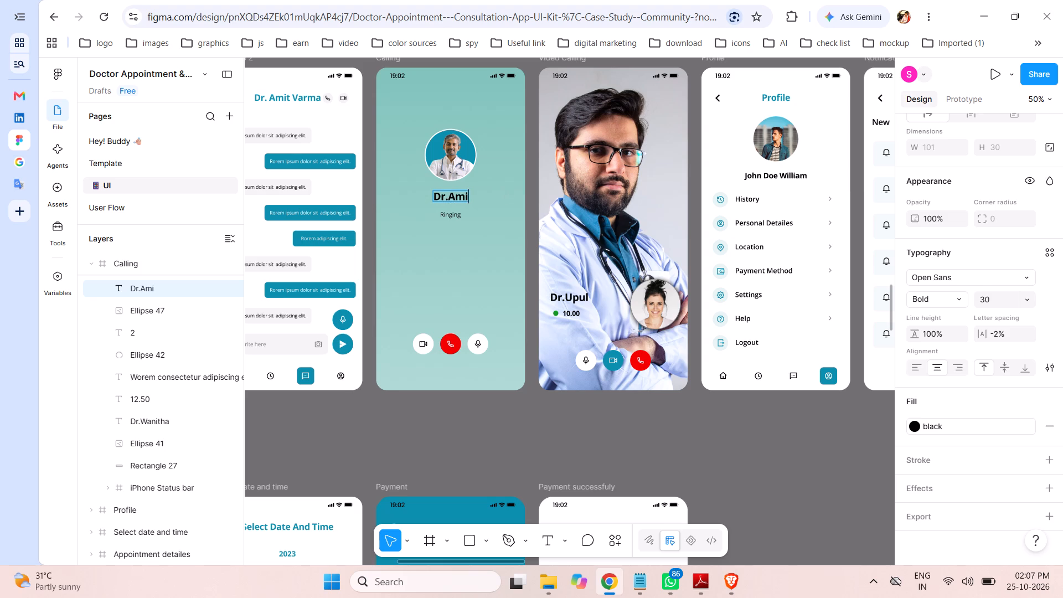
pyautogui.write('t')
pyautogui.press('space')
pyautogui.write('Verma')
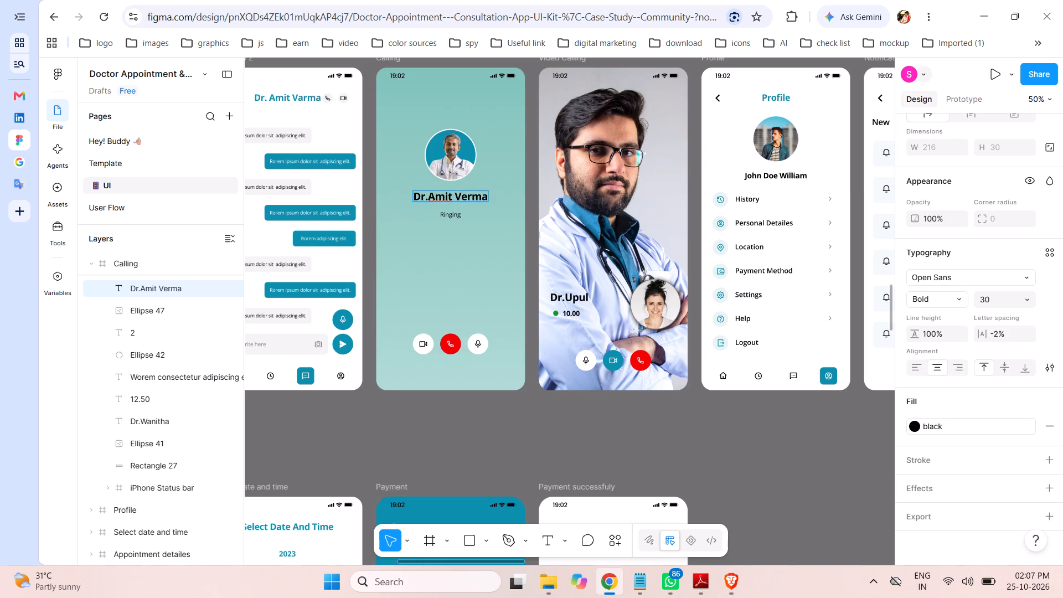
pyautogui.click(430, 199)
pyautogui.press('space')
pyautogui.click(466, 426)
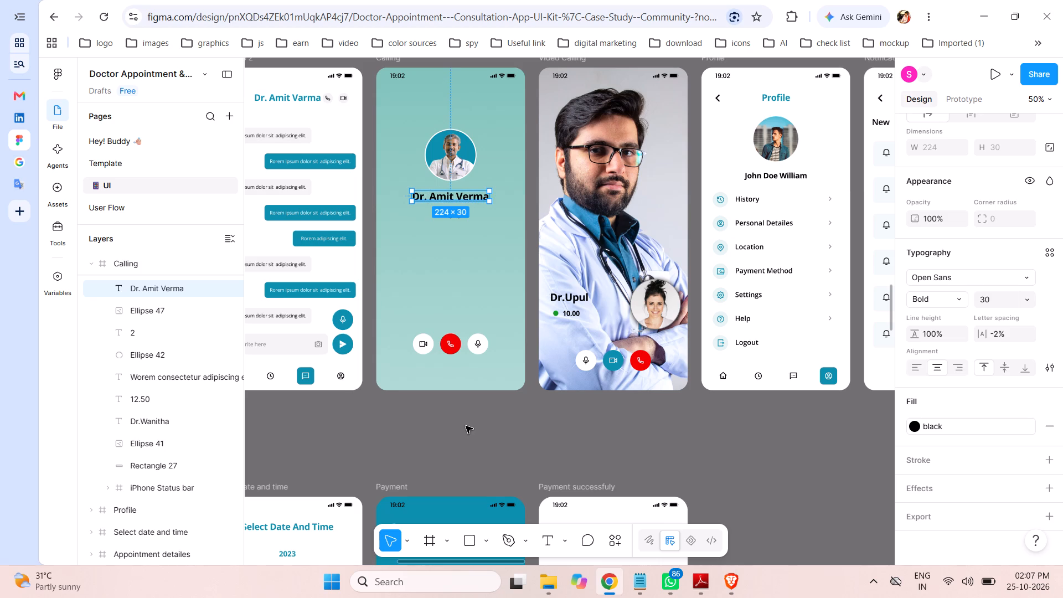
pyautogui.hotkey('ctrl', 's')
# Select the Video Calling screen with the full-size doctor photo.
pyautogui.click(607, 225)
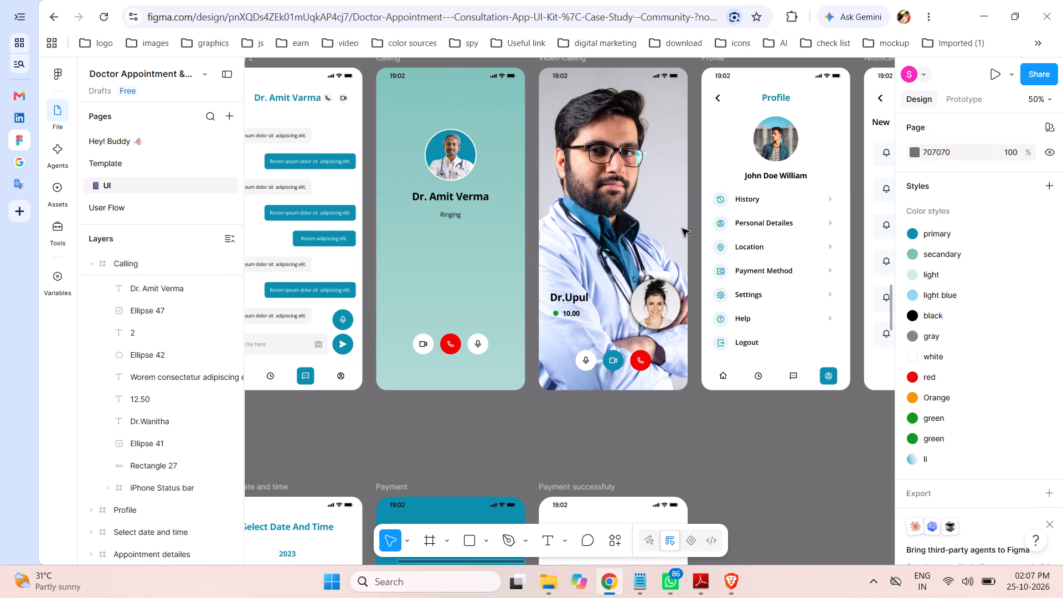
pyautogui.click(618, 92)
pyautogui.scroll(3, 632, 210)
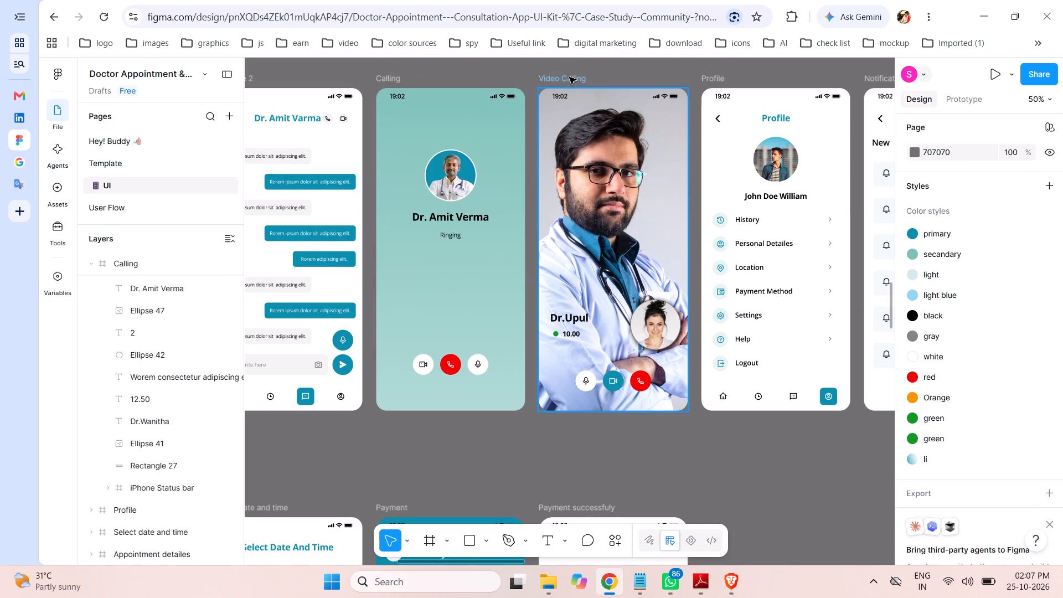
# Replace the Video Calling frame's background image with pngkey.com-medical-doctor-png-8722587.png.
pyautogui.click(569, 77)
pyautogui.scroll(-1, 1038, 332)
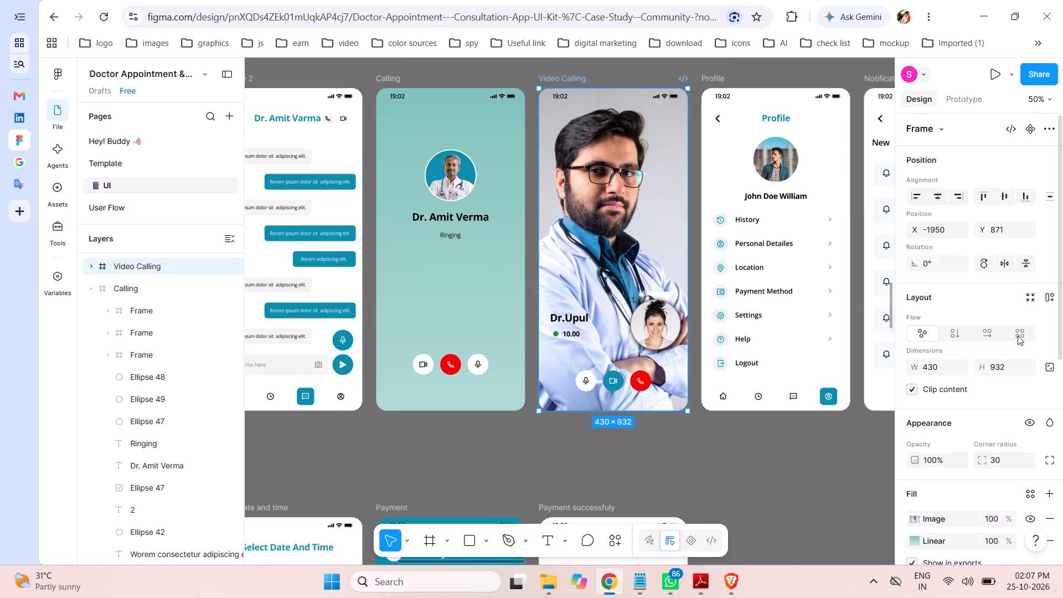
pyautogui.scroll(-1, 1006, 334)
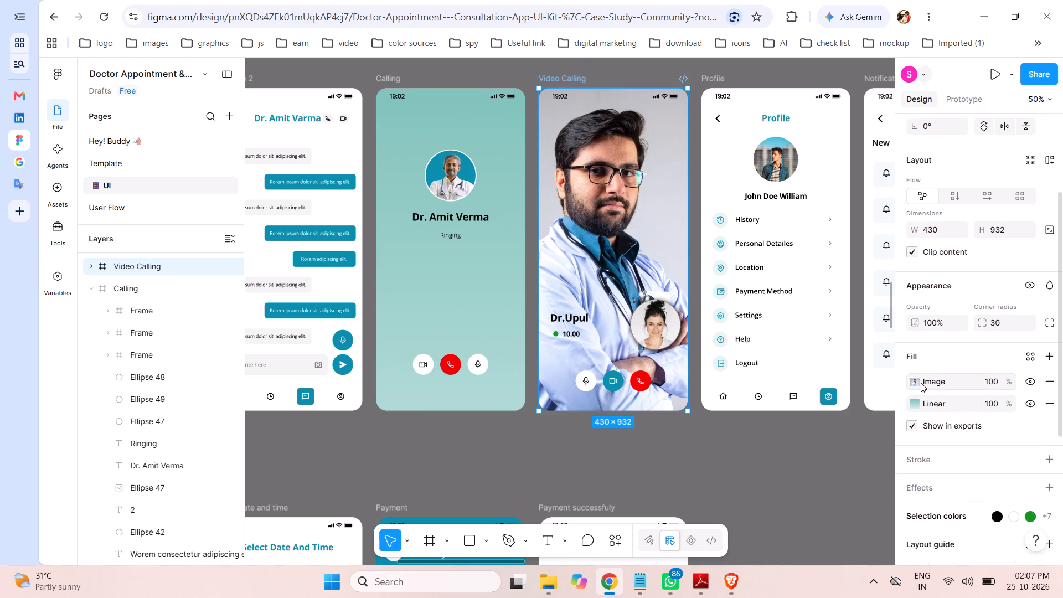
pyautogui.click(920, 383)
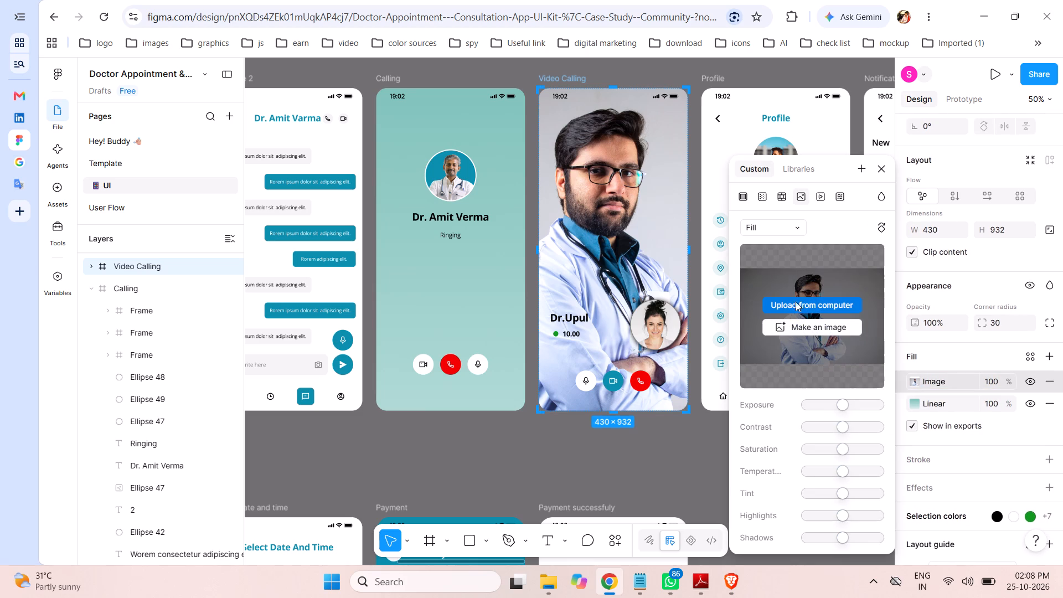
pyautogui.click(794, 305)
pyautogui.scroll(-2, 448, 161)
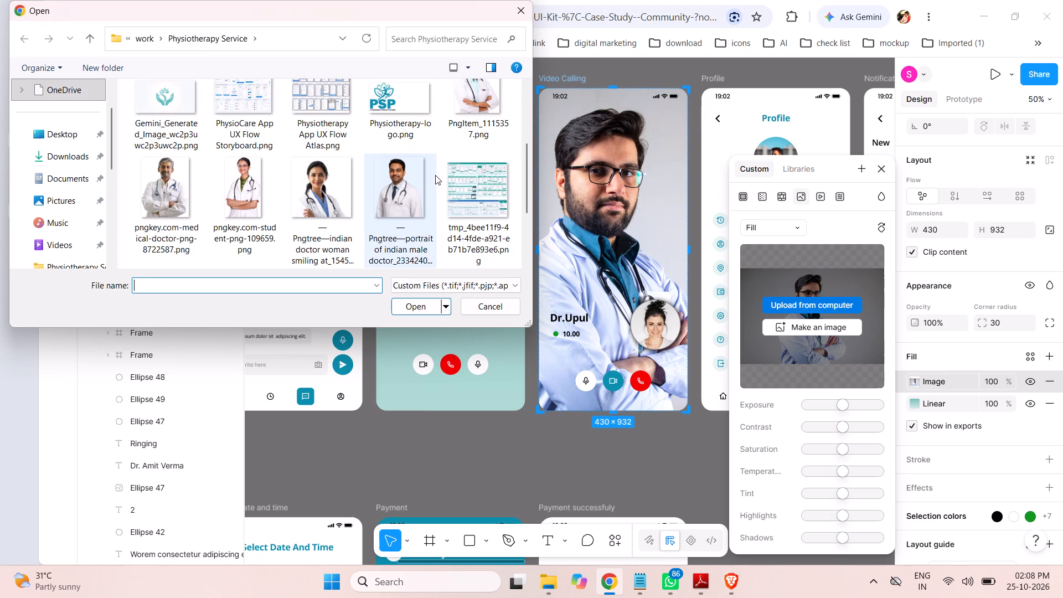
pyautogui.click(192, 193)
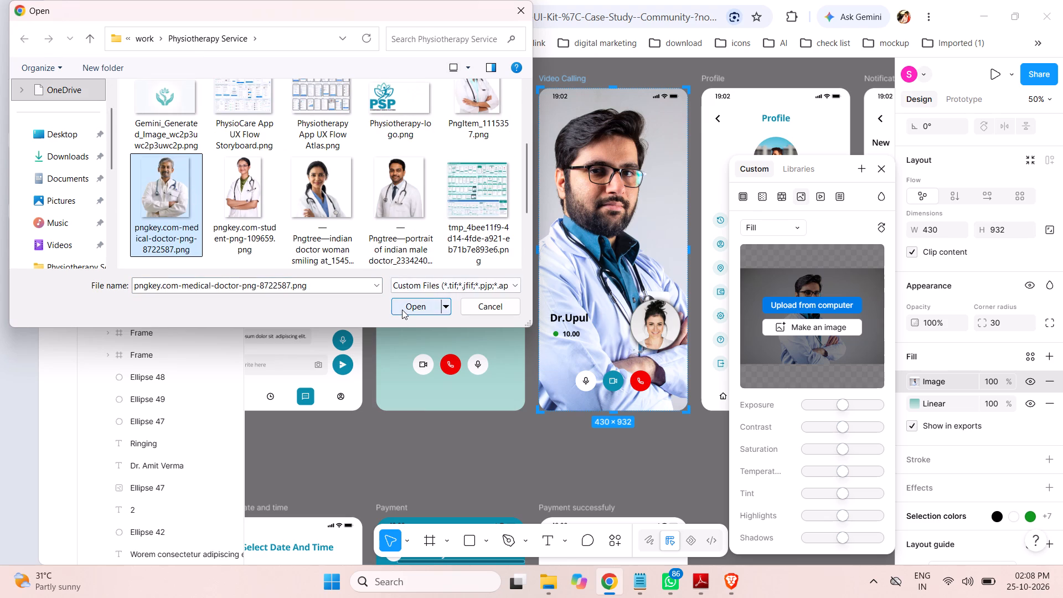
pyautogui.click(402, 310)
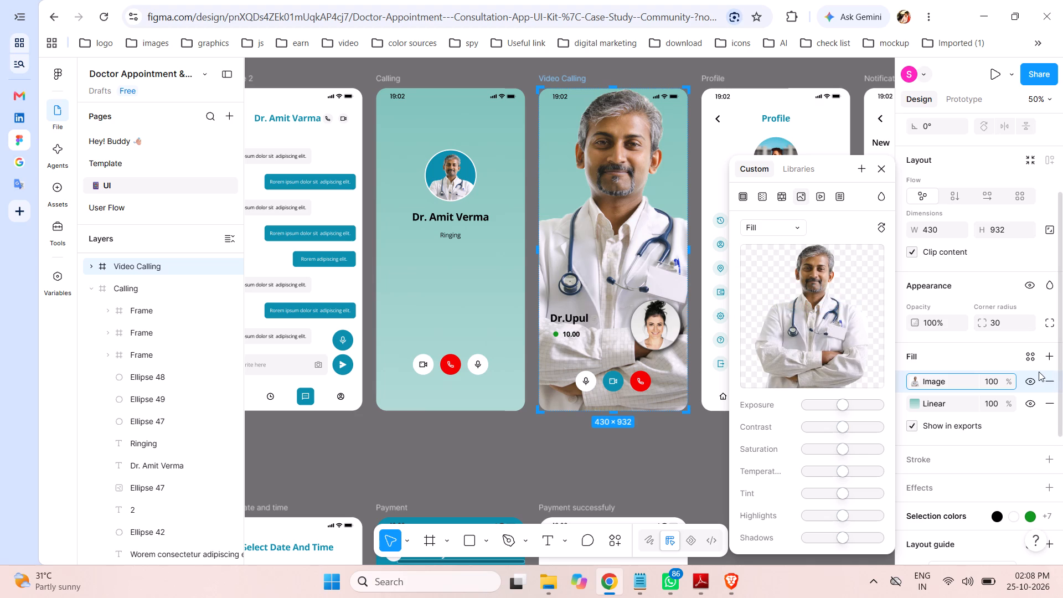
# Move the doctor photo down inside the Video Calling frame and scale it down proportionally from its lower corner.
pyautogui.moveTo(618, 197); pyautogui.dragTo(617, 215)
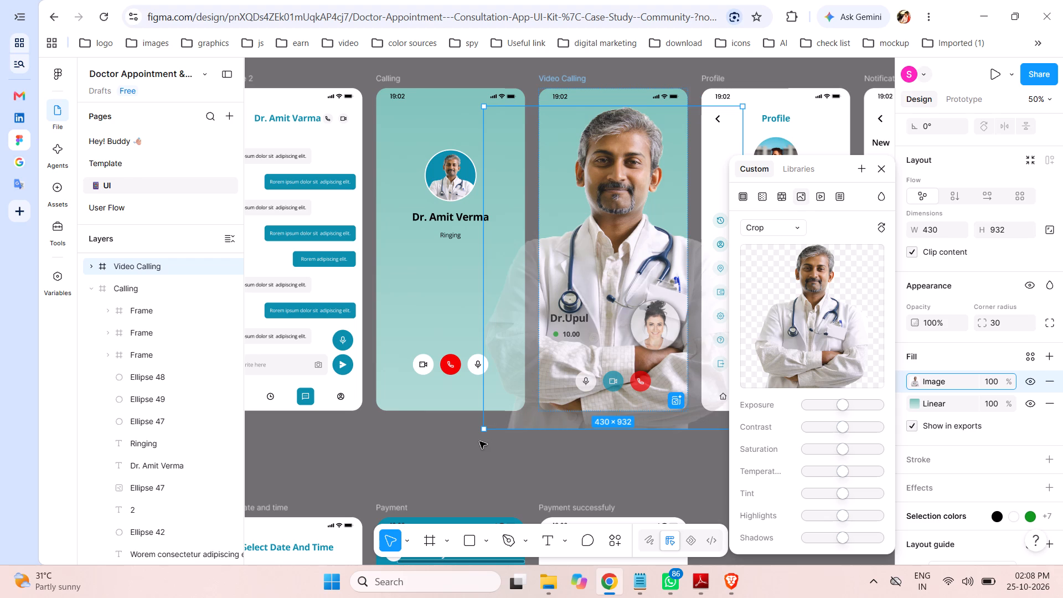
pyautogui.keyDown('shift'); pyautogui.moveTo(486, 429); pyautogui.dragTo(523, 415); pyautogui.keyUp('shift')
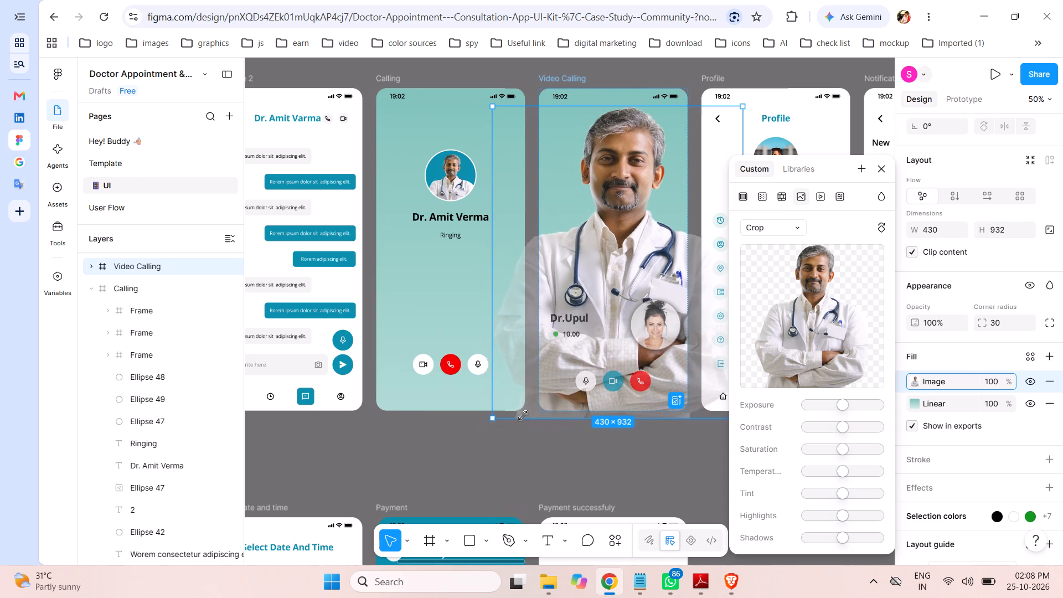
pyautogui.keyDown('shift'); pyautogui.moveTo(523, 415); pyautogui.dragTo(577, 396); pyautogui.keyUp('shift')
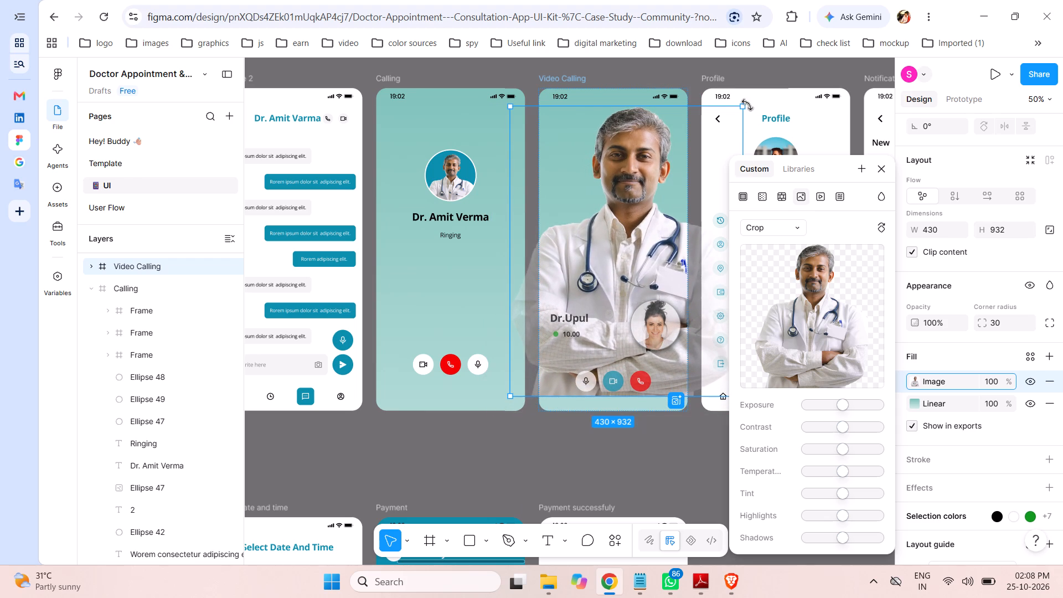
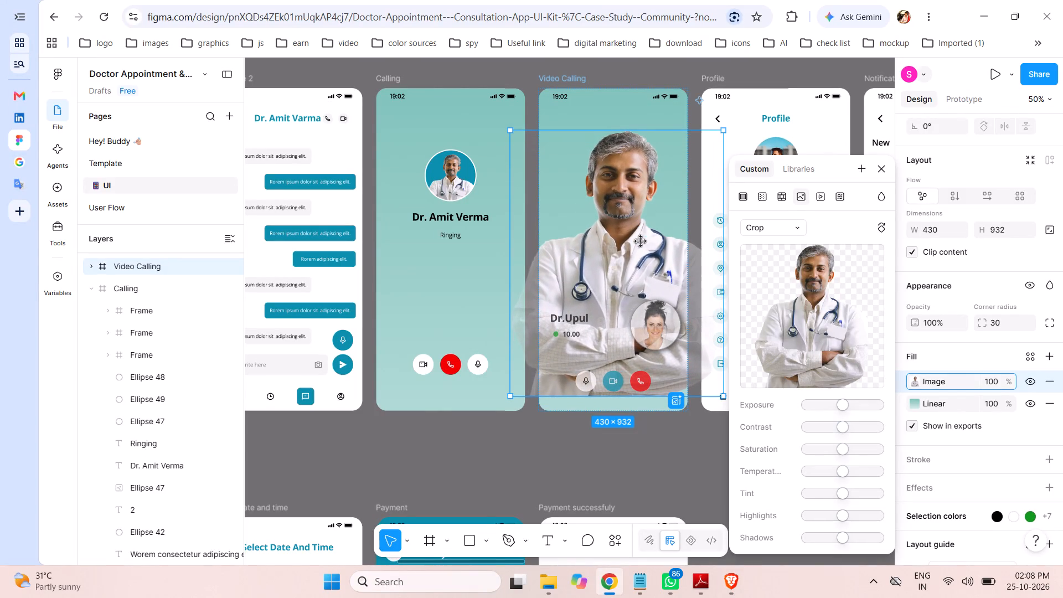
# Move the doctor photo further down within the Video Calling frame's image crop.
pyautogui.moveTo(641, 241); pyautogui.dragTo(642, 254)
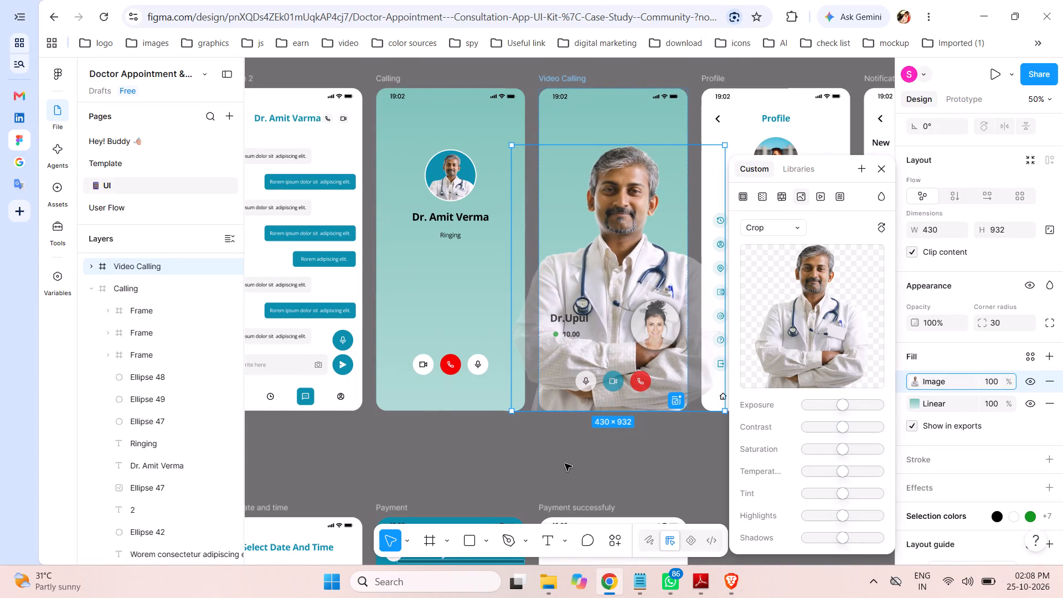
pyautogui.click(565, 463)
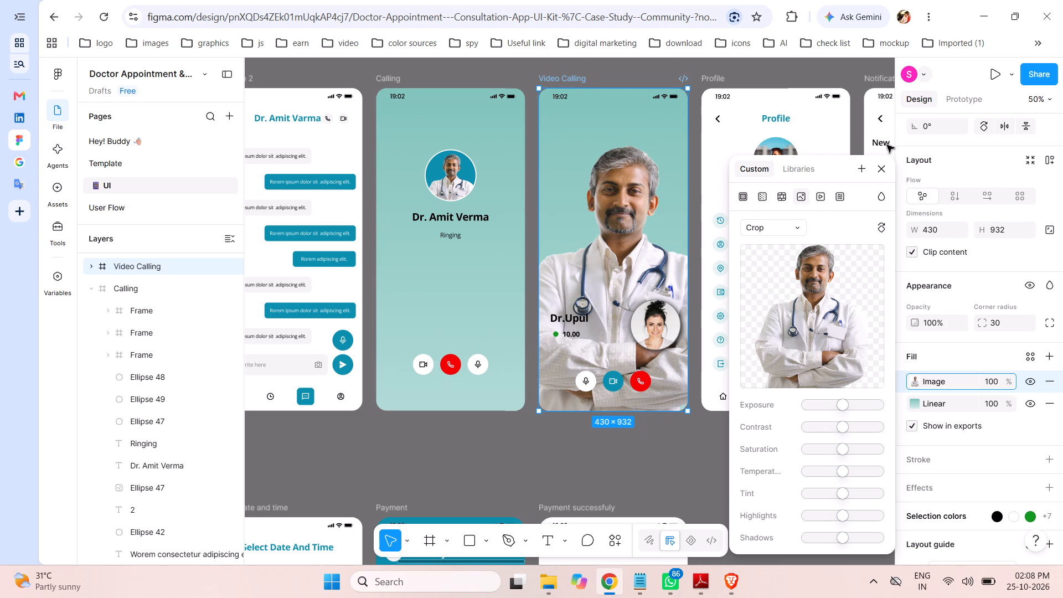
pyautogui.click(879, 168)
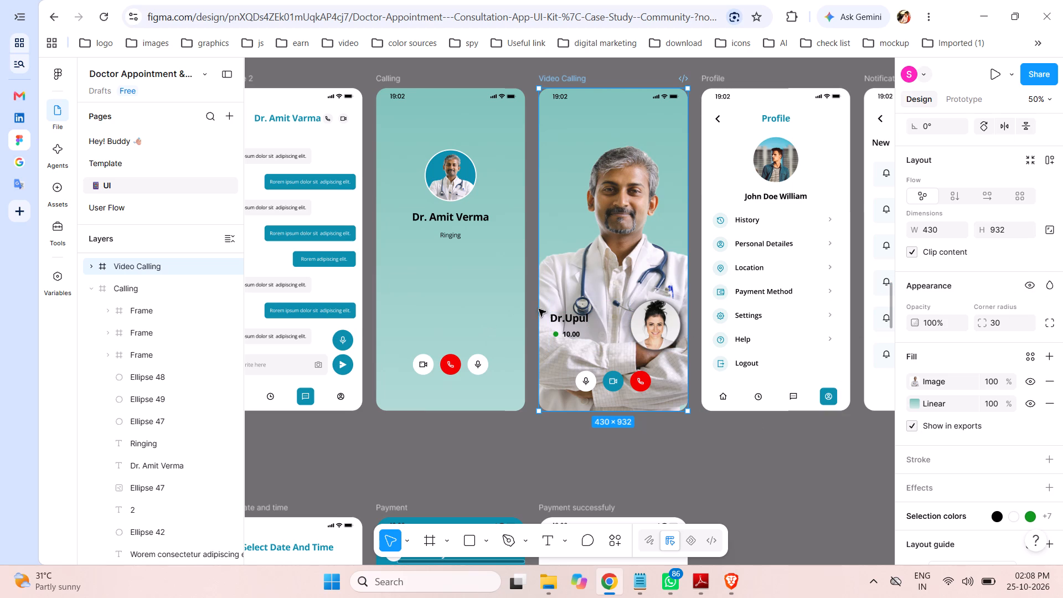
pyautogui.click(576, 321)
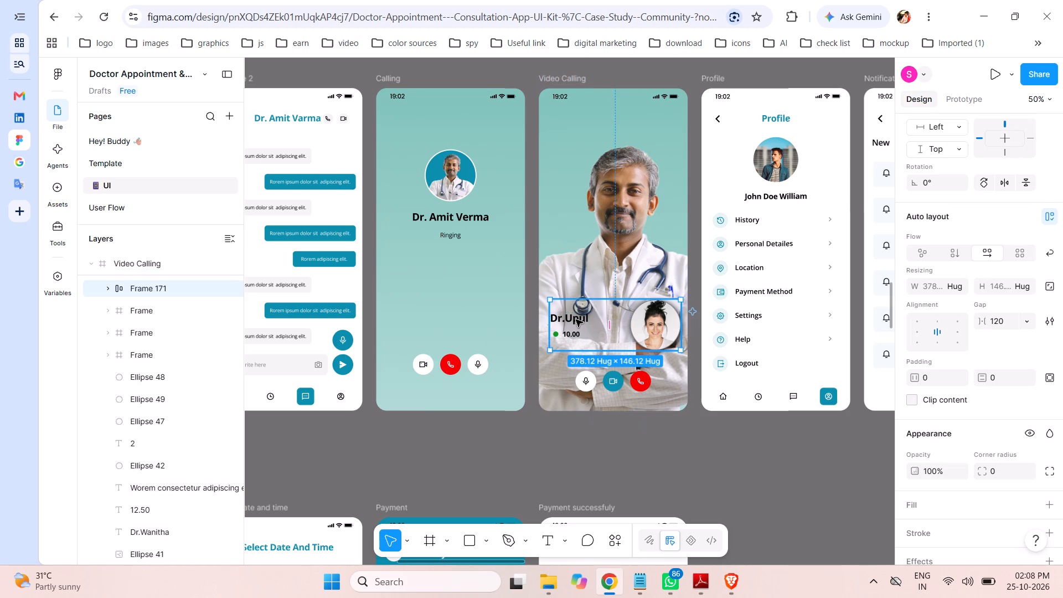
pyautogui.click(140, 313)
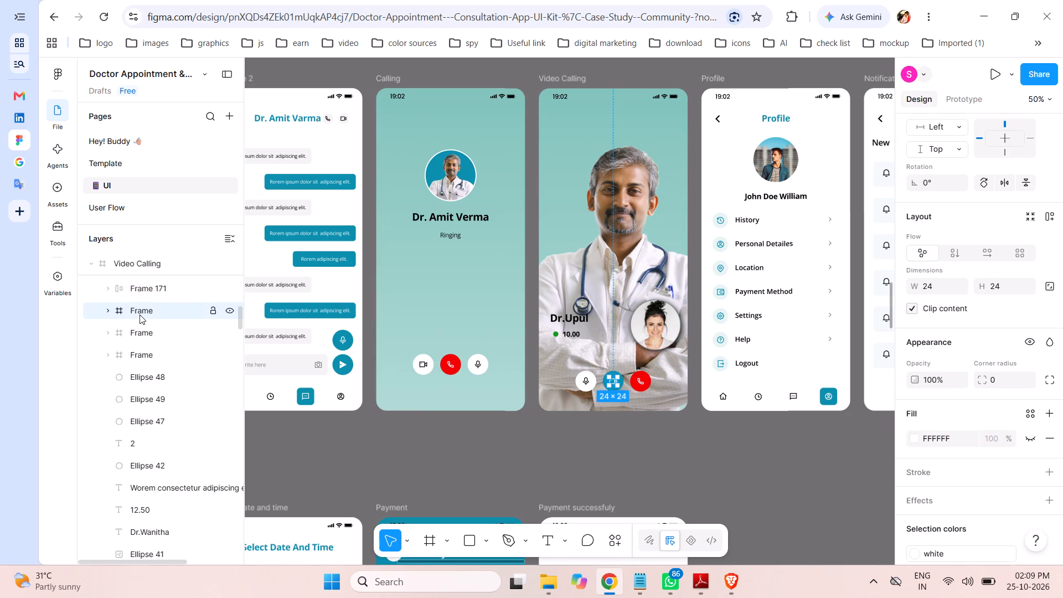
pyautogui.click(141, 332)
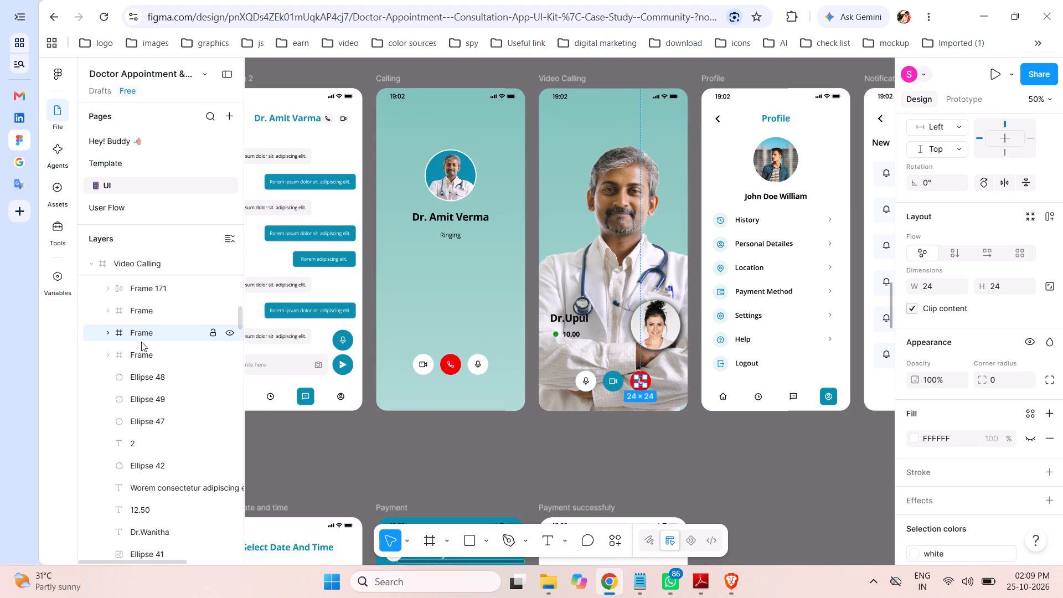
pyautogui.click(142, 356)
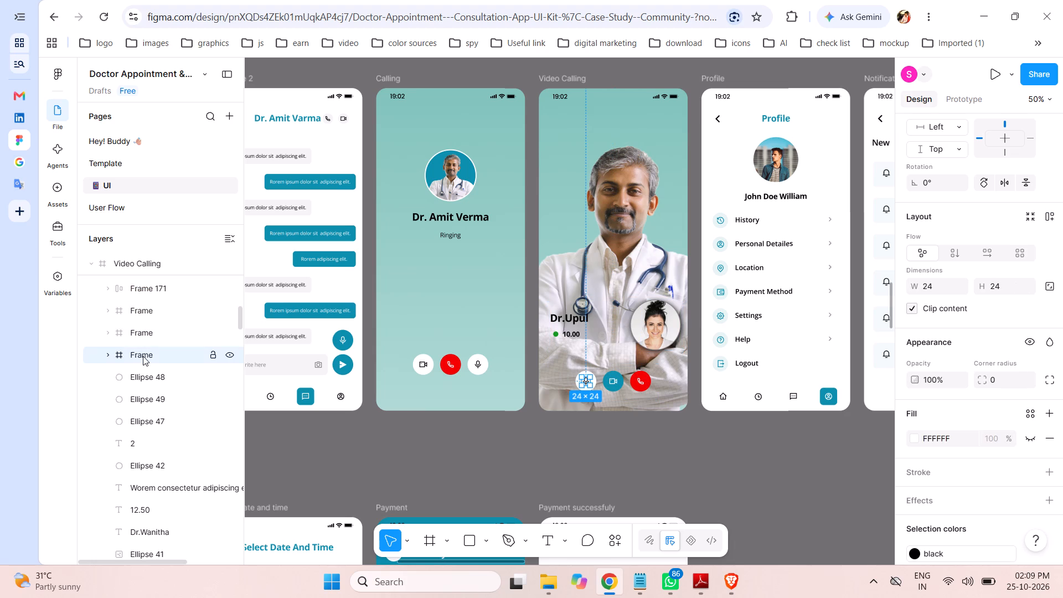
pyautogui.click(143, 287)
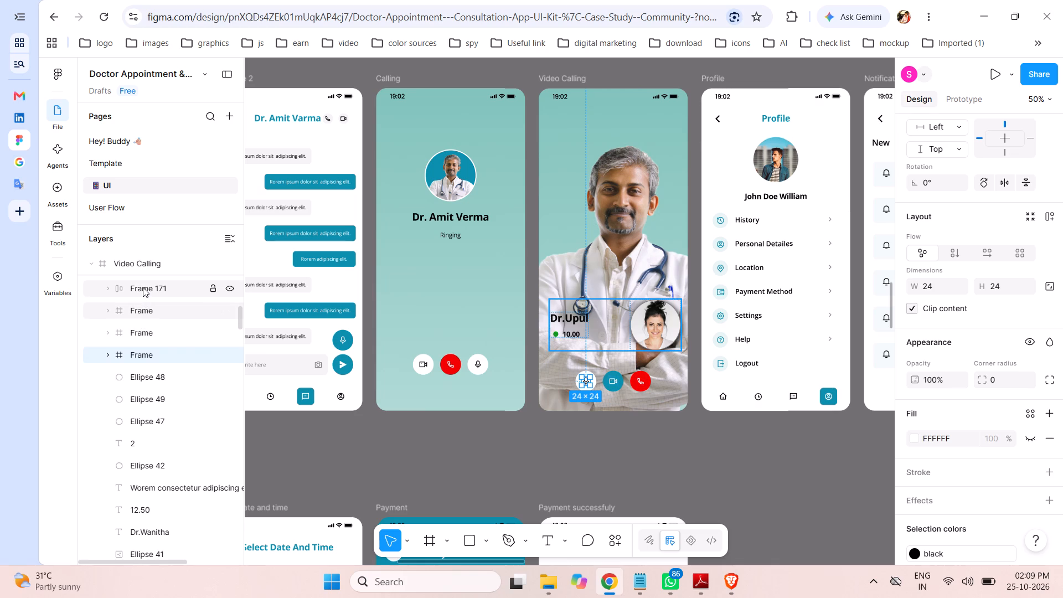
pyautogui.click(106, 286)
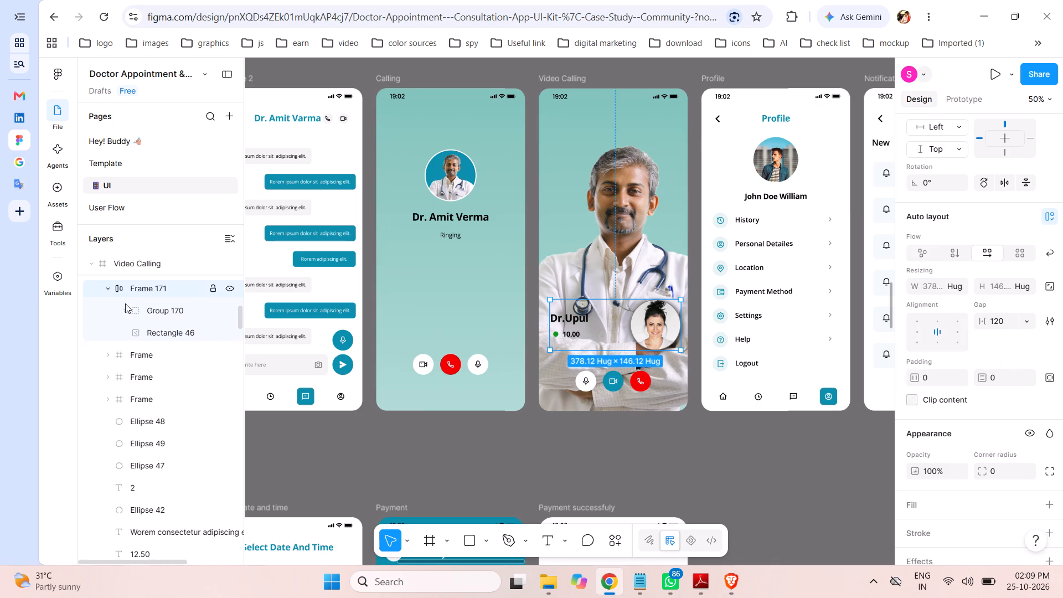
pyautogui.click(162, 313)
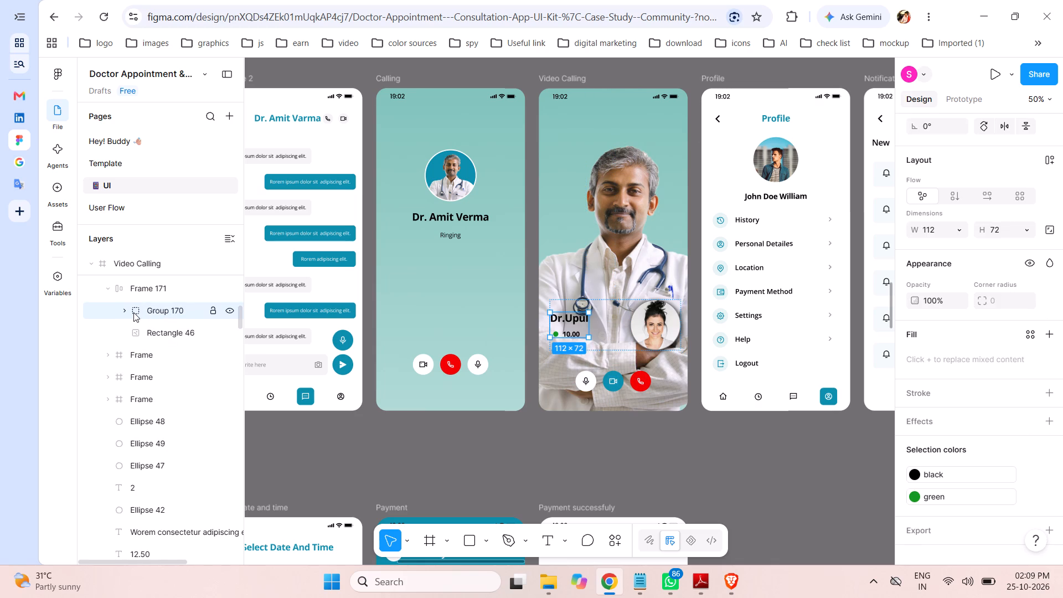
pyautogui.click(127, 310)
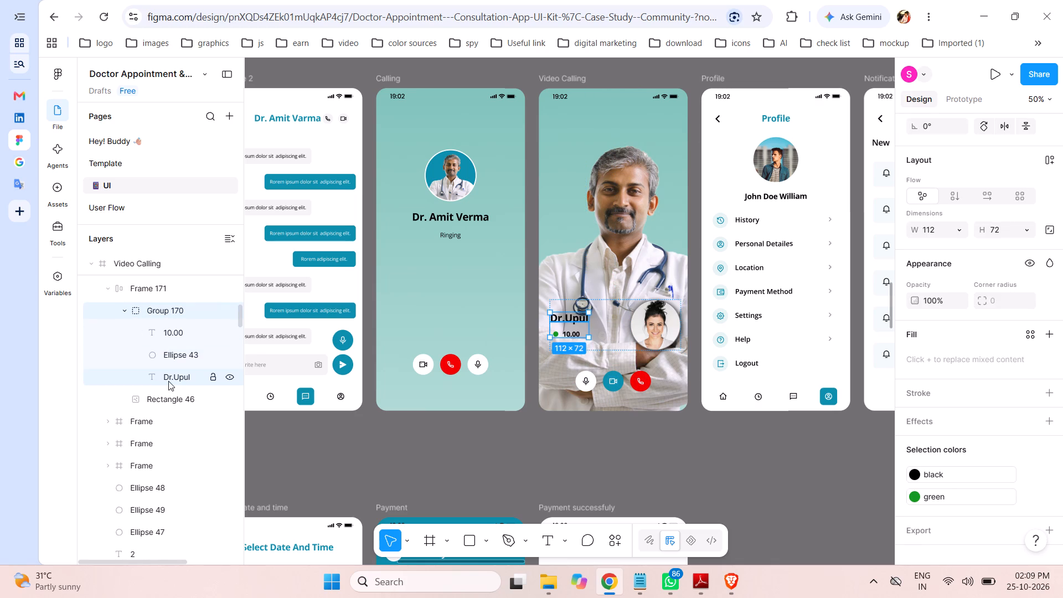
pyautogui.click(168, 376)
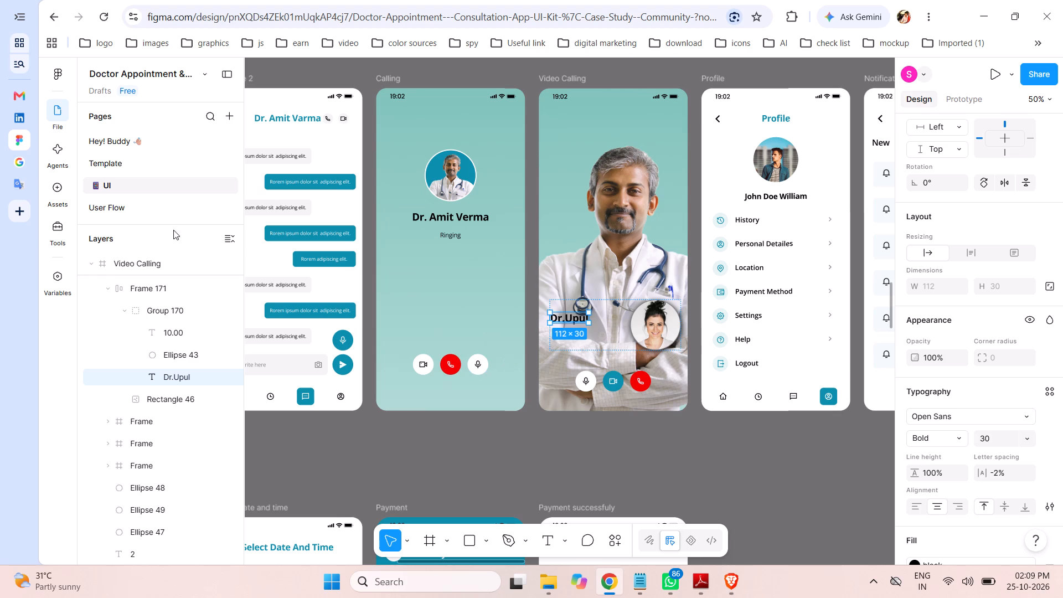
pyautogui.click(540, 535)
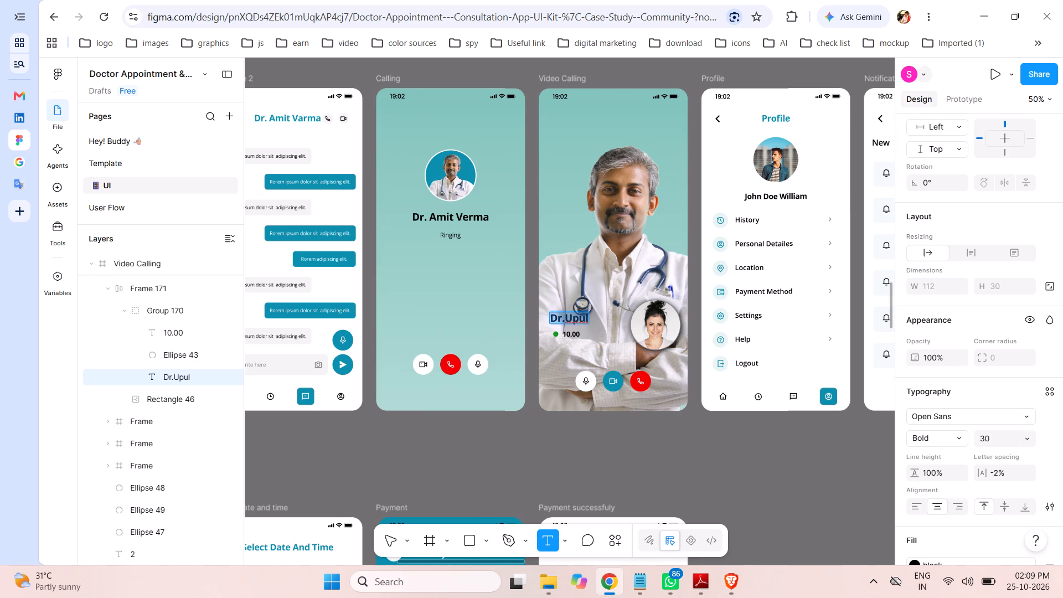
pyautogui.moveTo(566, 317); pyautogui.dragTo(648, 321)
pyautogui.moveTo(648, 321); pyautogui.dragTo(647, 321)
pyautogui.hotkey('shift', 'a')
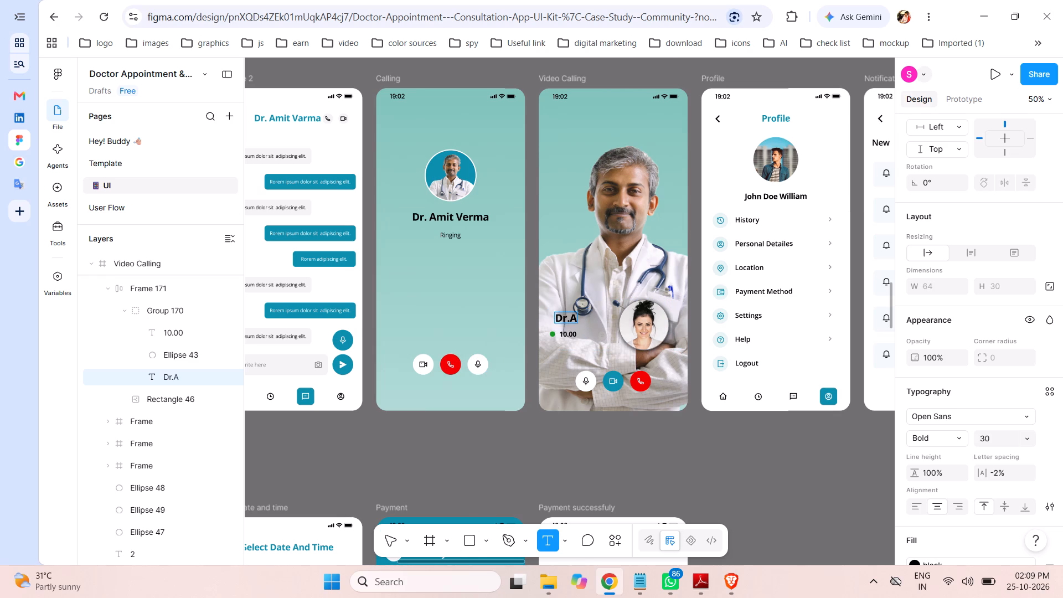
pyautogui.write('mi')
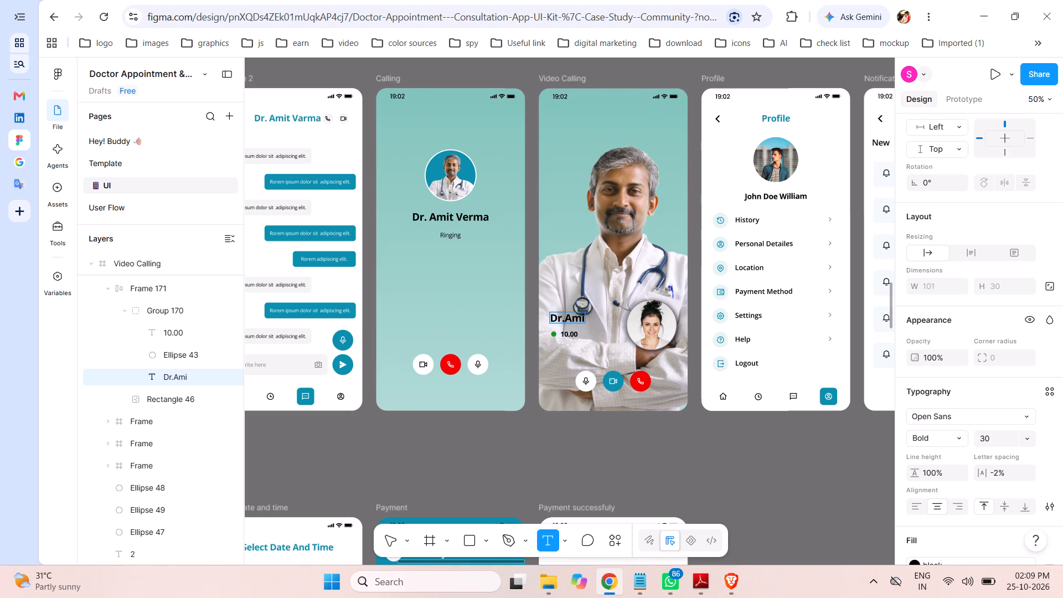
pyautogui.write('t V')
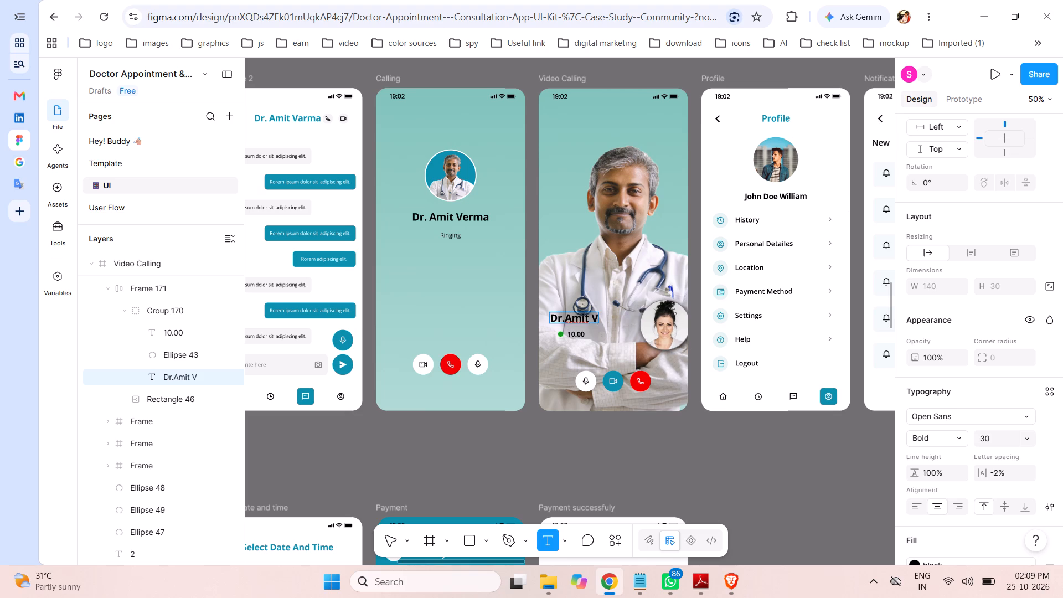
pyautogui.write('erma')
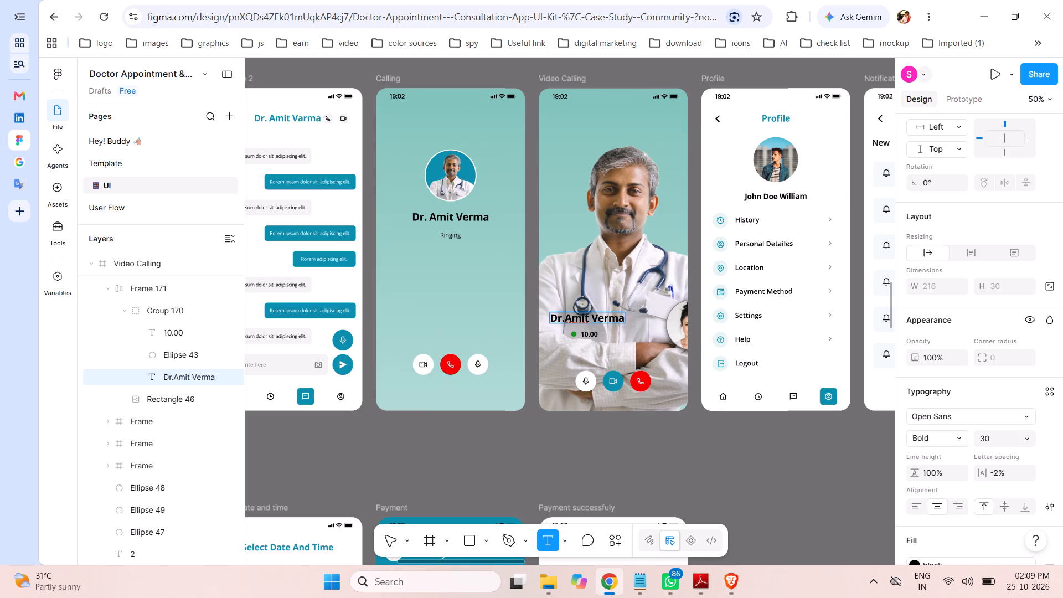
pyautogui.click(564, 317)
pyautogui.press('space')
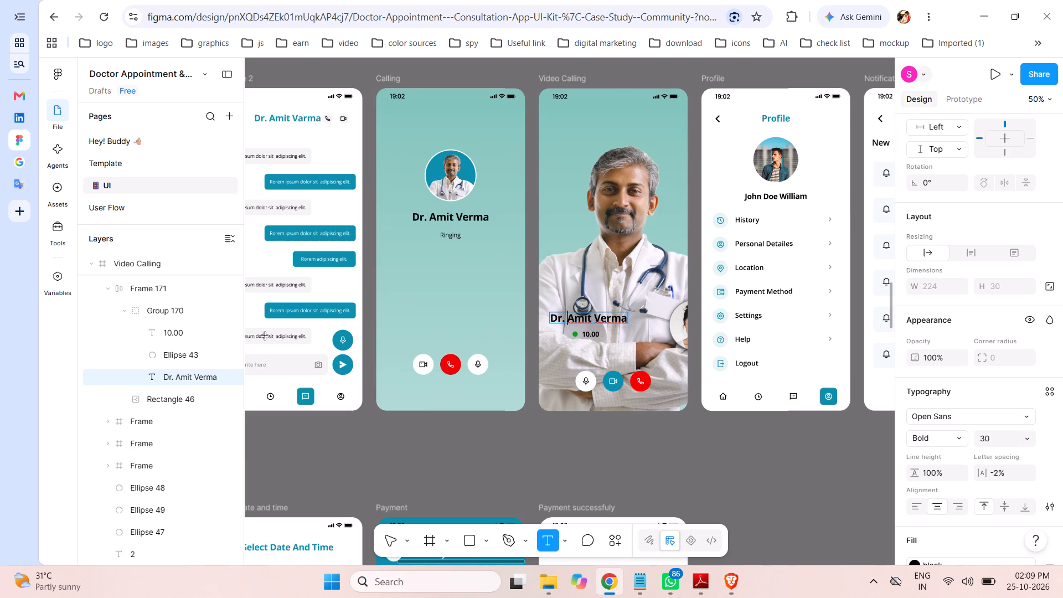
# Left-align the 10.00 call time and the green status dot with the doctor's name in the Video Calling frame.
pyautogui.keyDown('ctrl'); pyautogui.click(177, 333); pyautogui.keyUp('ctrl')
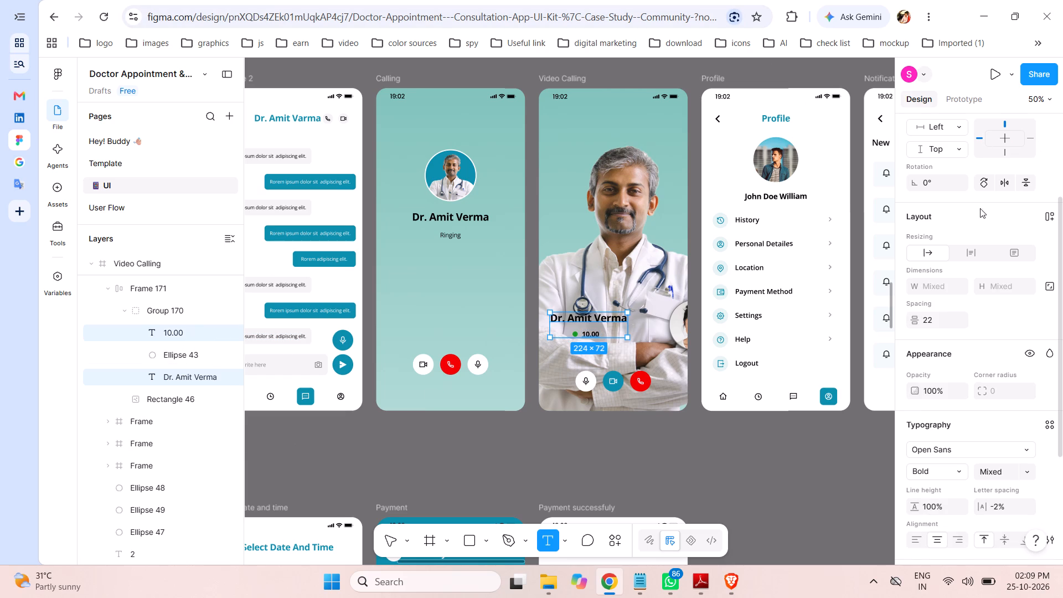
pyautogui.scroll(9, 972, 367)
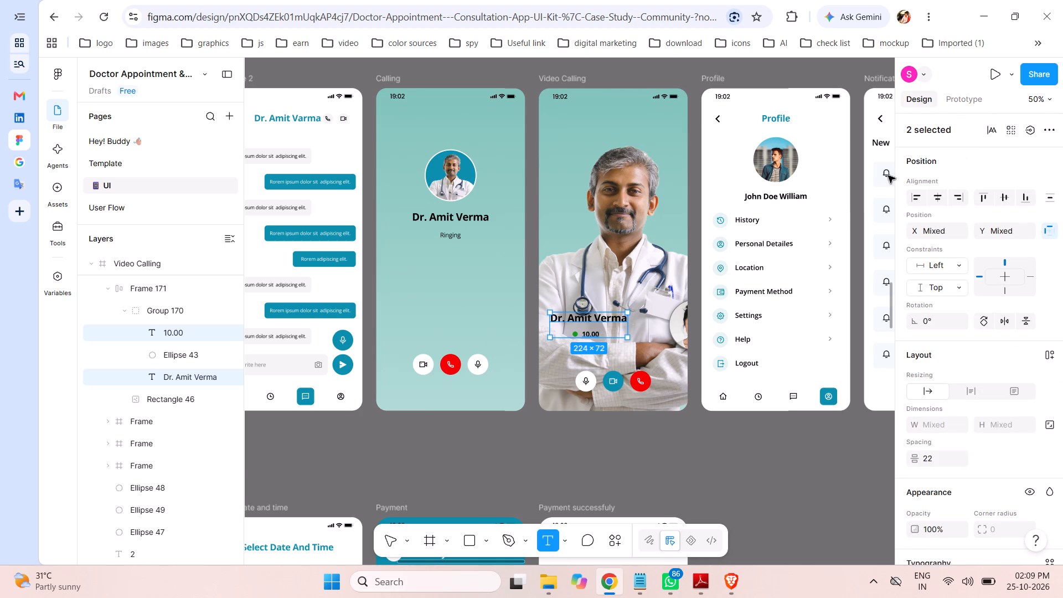
pyautogui.click(912, 199)
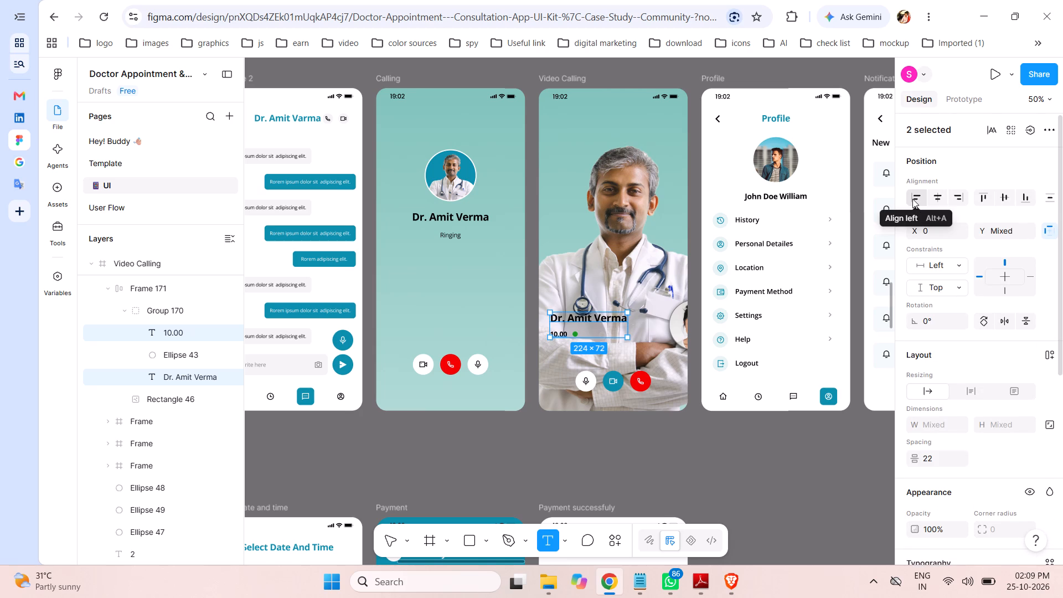
pyautogui.hotkey('ctrl', 'z')
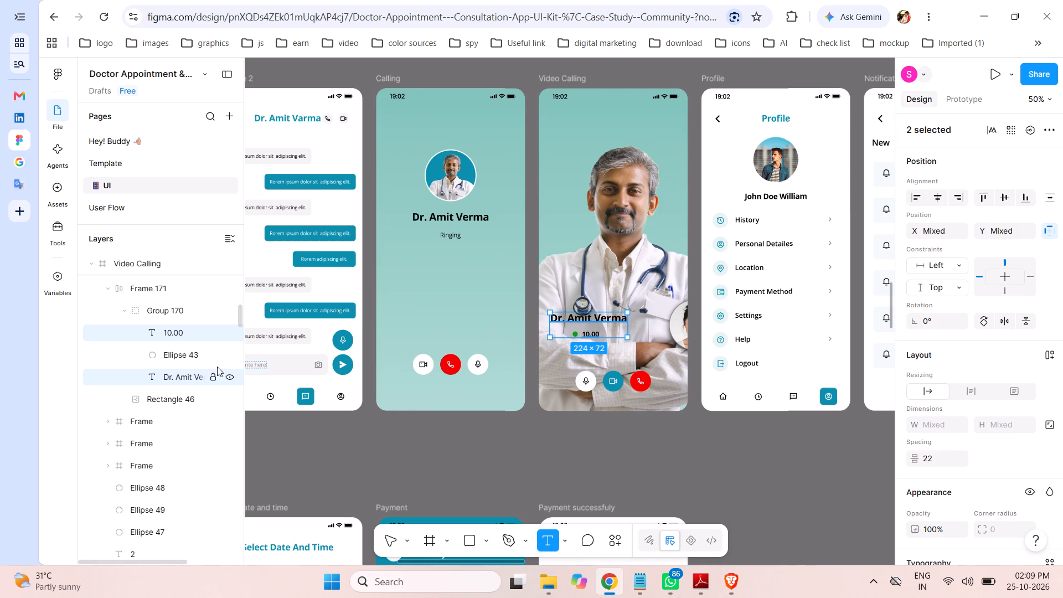
pyautogui.keyDown('shift'); pyautogui.click(174, 357); pyautogui.keyUp('shift')
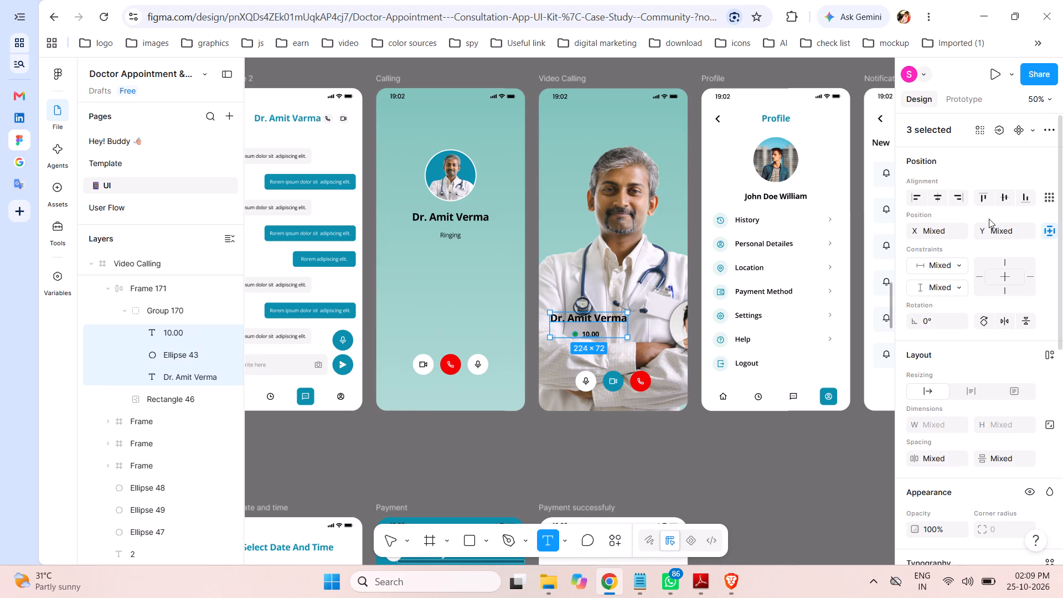
pyautogui.click(917, 200)
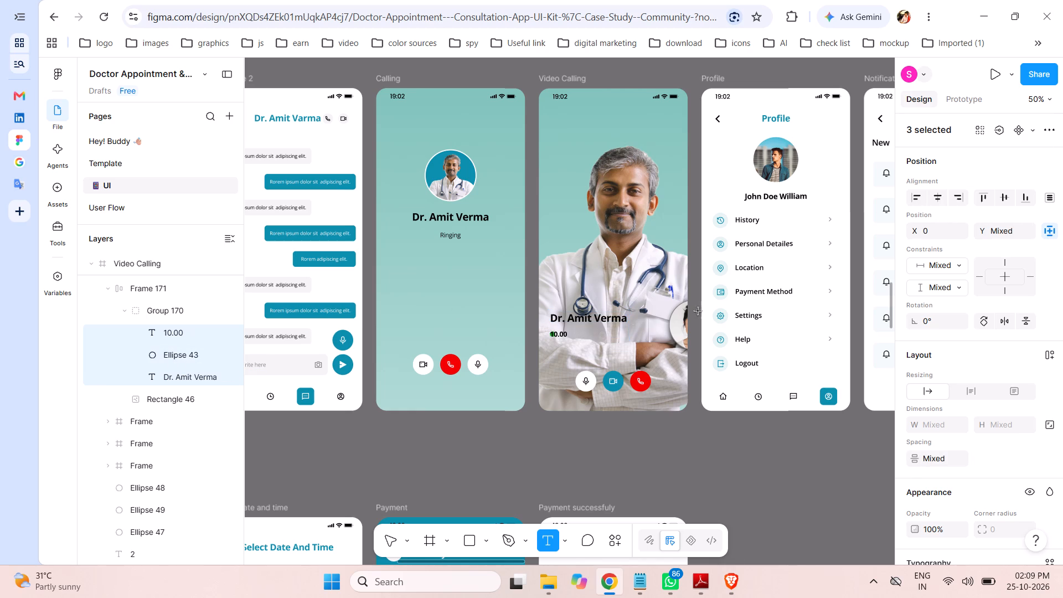
# Shift the 10.00 call time to X 20 so it sits just right of the green status dot.
pyautogui.click(184, 332)
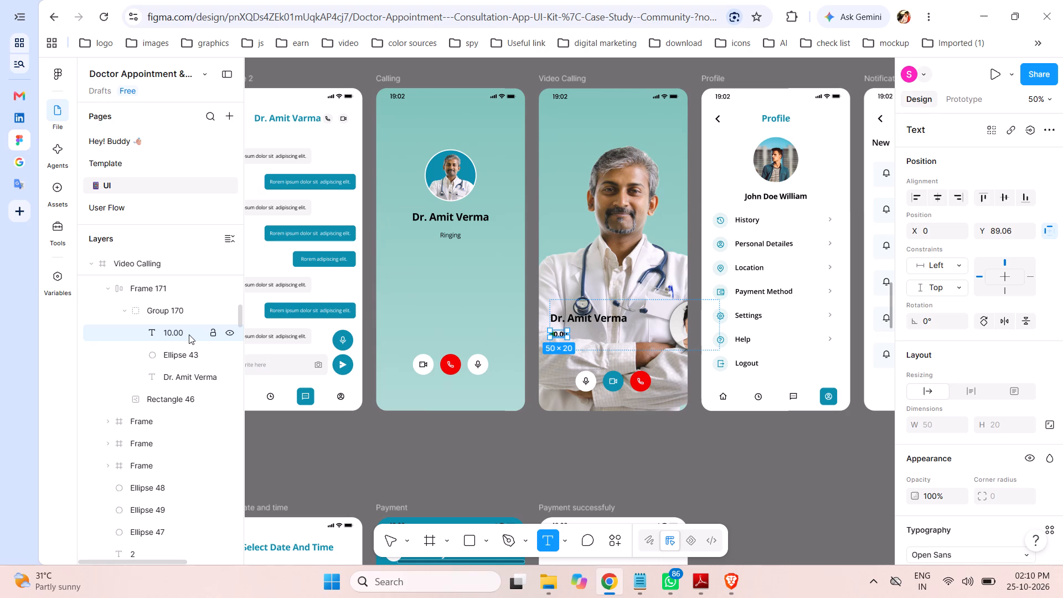
pyautogui.hotkey('shift', 'Right')
pyautogui.hotkey('shift', 'Right')
pyautogui.hotkey('shift', 'Right')
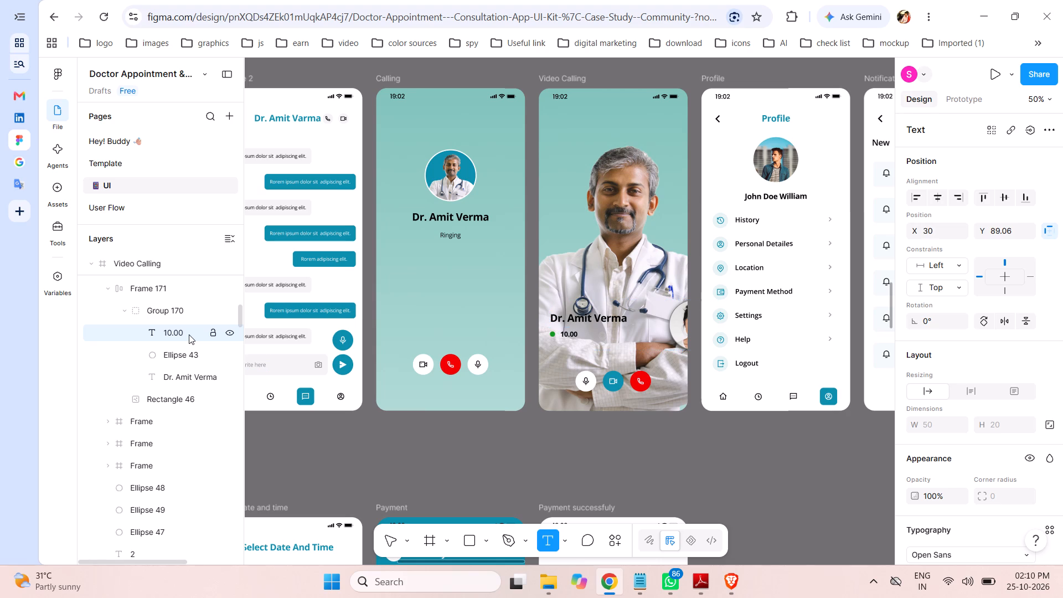
pyautogui.hotkey('shift', 'Left')
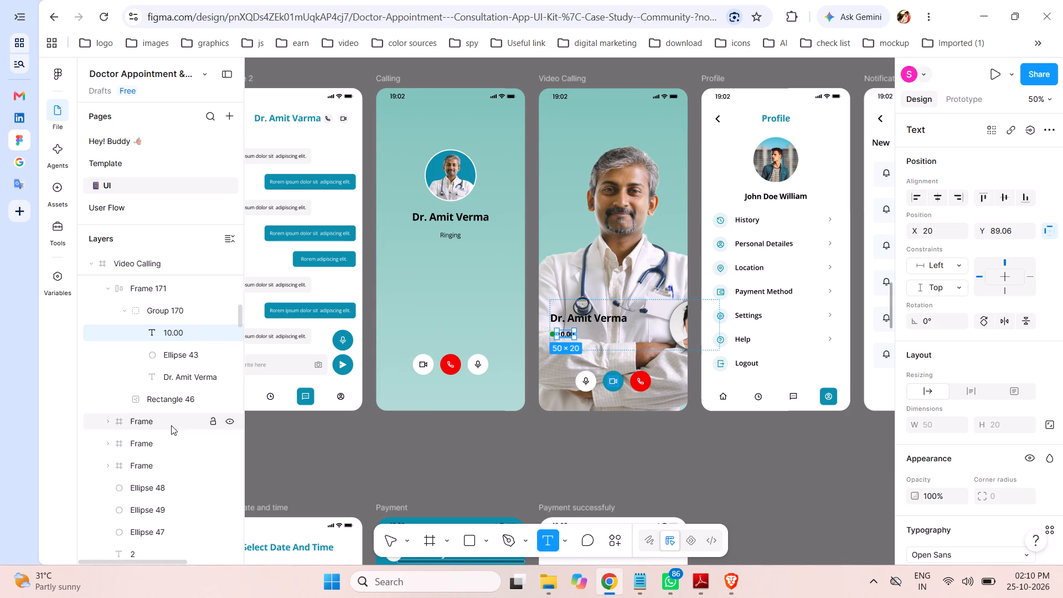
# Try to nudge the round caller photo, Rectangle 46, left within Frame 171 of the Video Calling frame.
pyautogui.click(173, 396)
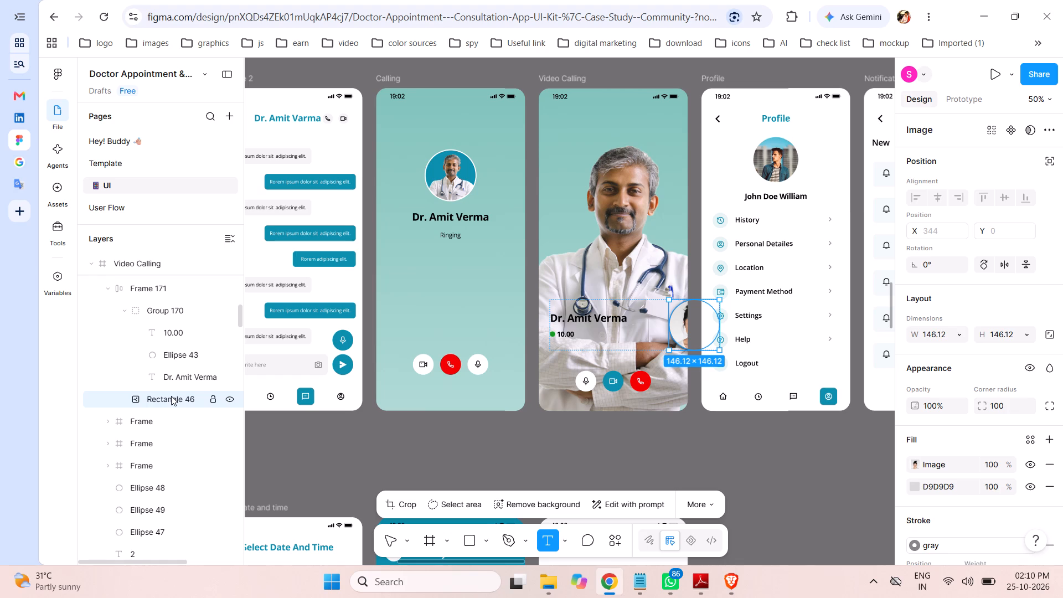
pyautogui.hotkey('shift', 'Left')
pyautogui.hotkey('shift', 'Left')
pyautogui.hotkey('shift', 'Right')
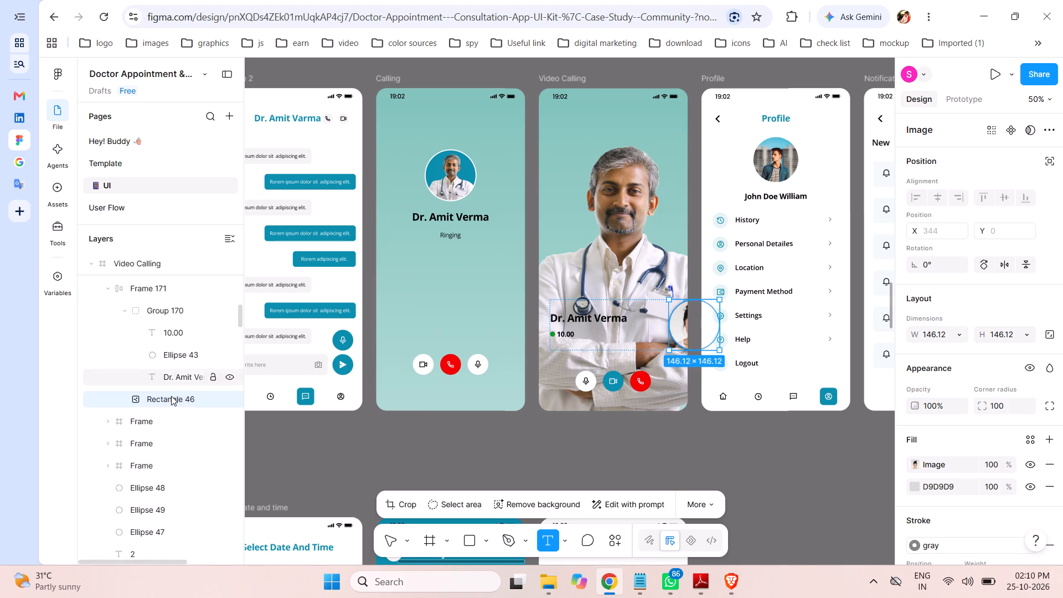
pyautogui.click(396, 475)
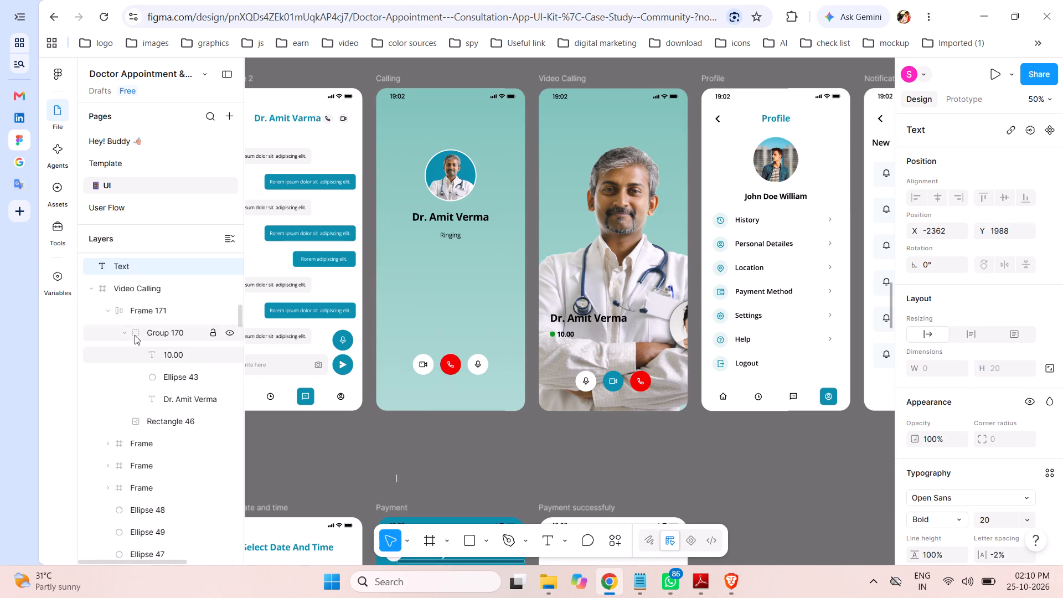
pyautogui.click(126, 332)
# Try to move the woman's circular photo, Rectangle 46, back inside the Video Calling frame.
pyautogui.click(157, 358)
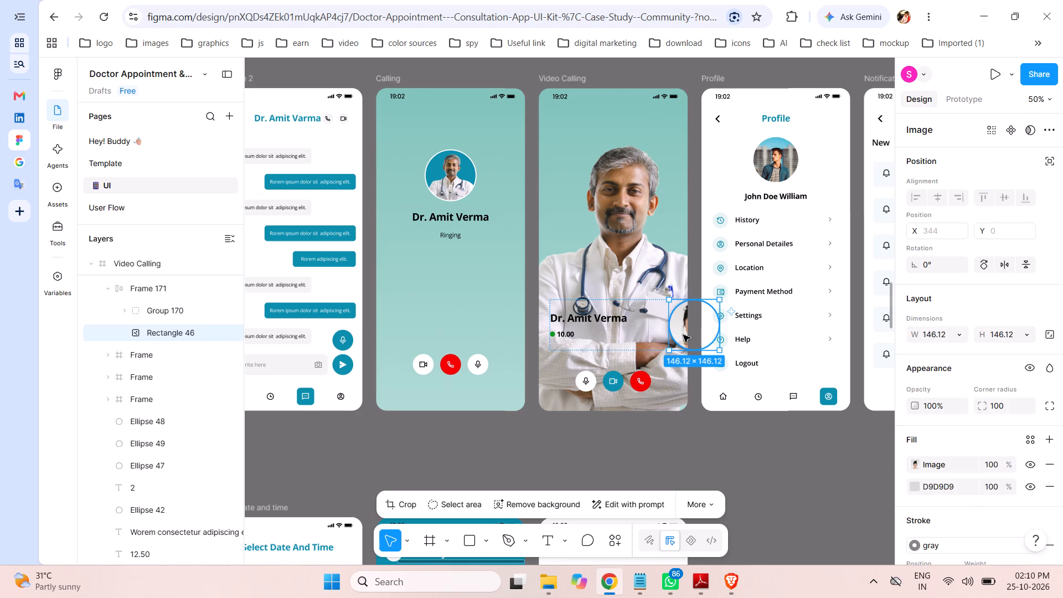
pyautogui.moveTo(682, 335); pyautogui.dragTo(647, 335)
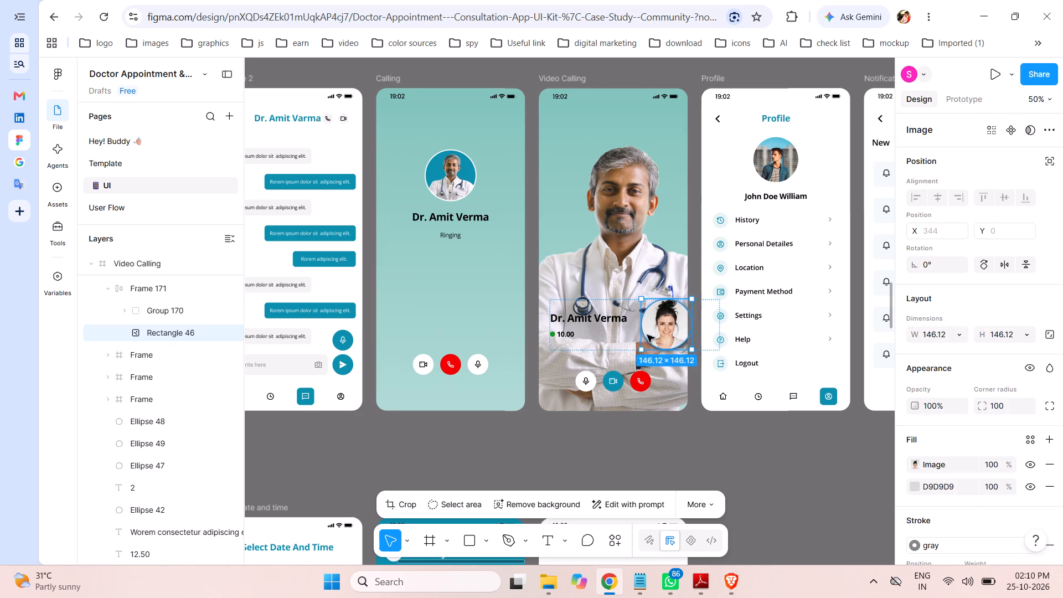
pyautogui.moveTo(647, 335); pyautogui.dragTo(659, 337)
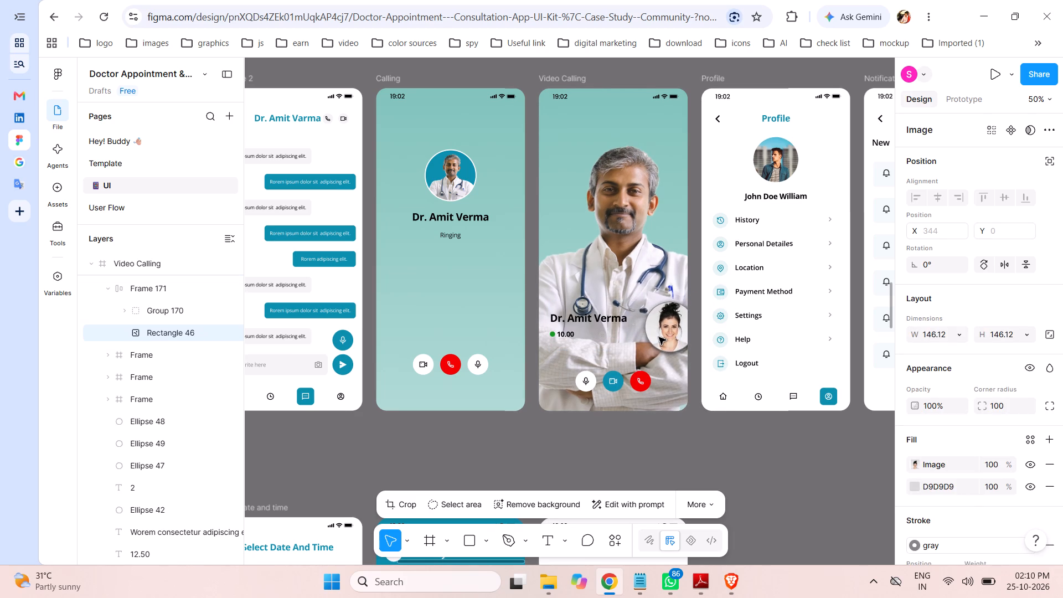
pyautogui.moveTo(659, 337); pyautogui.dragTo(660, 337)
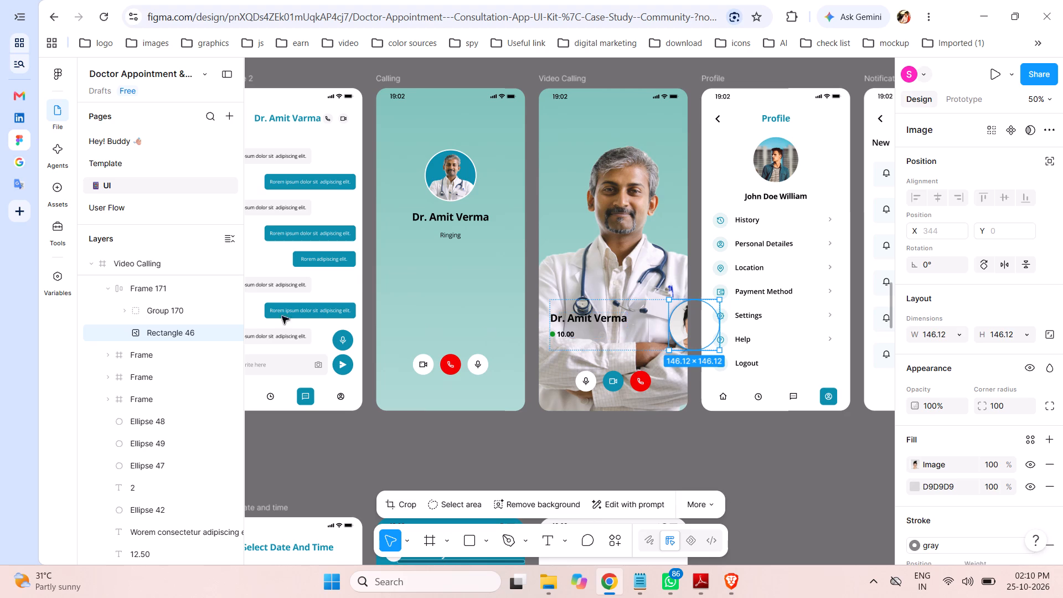
# Set the auto layout gap of Frame 171, between the doctor name and the circular photo, to 10.
pyautogui.click(142, 286)
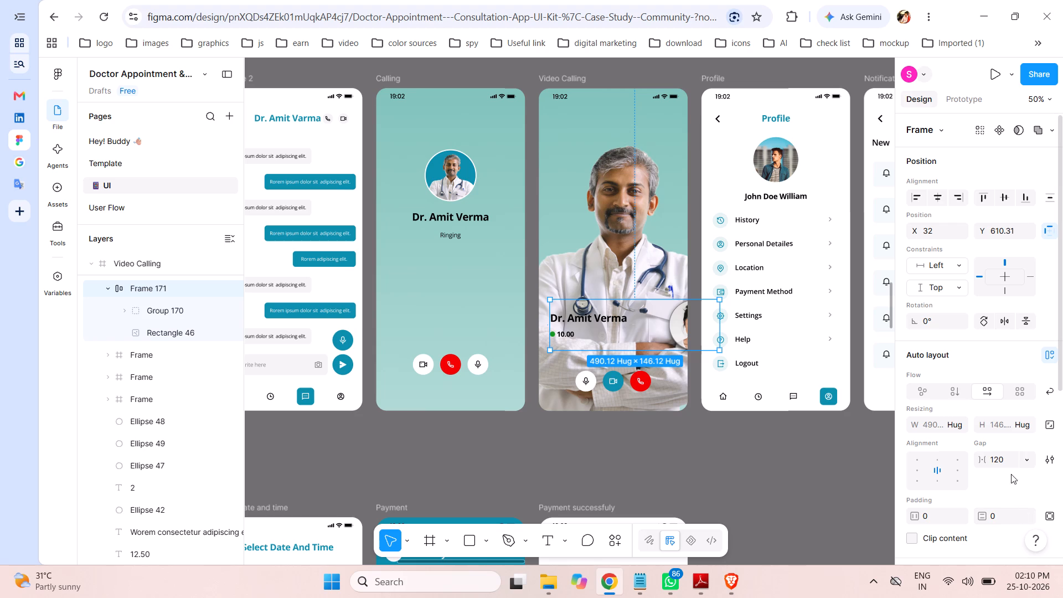
pyautogui.click(1007, 458)
pyautogui.press('Down')
pyautogui.press('Down')
pyautogui.press('Down')
pyautogui.press('Down')
pyautogui.press('Down')
pyautogui.press('Down')
pyautogui.press('Down')
pyautogui.press('Down')
pyautogui.press('Down')
pyautogui.press('Down')
pyautogui.press('Down')
pyautogui.press('Down')
pyautogui.press('Down')
pyautogui.press('Down')
pyautogui.press('Down')
pyautogui.press('Down')
pyautogui.press('Down')
pyautogui.press('Down')
pyautogui.press('Down')
pyautogui.press('Down')
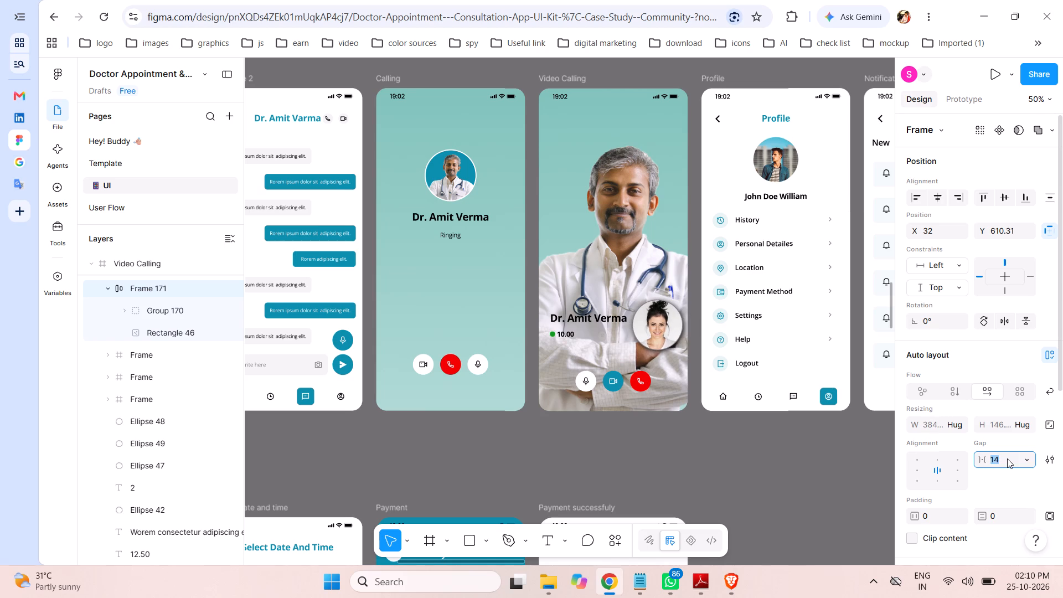
pyautogui.press('Down')
pyautogui.press('Down')
pyautogui.press('Down')
pyautogui.press('Down')
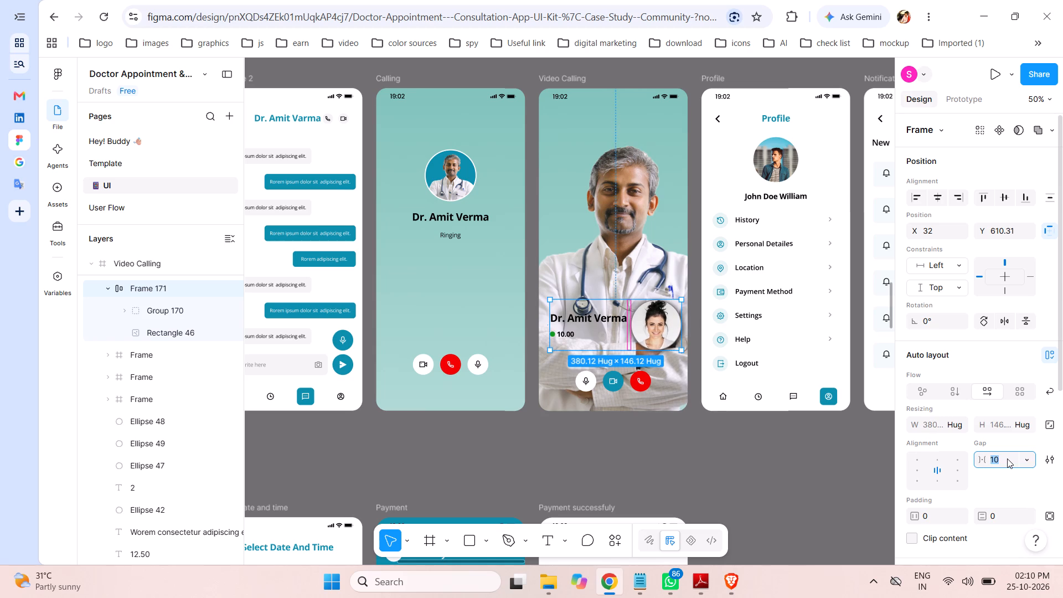
# Nudge Frame 171 on the Video Calling screen to X 27 and Y 626.31.
pyautogui.click(110, 288)
pyautogui.click(145, 286)
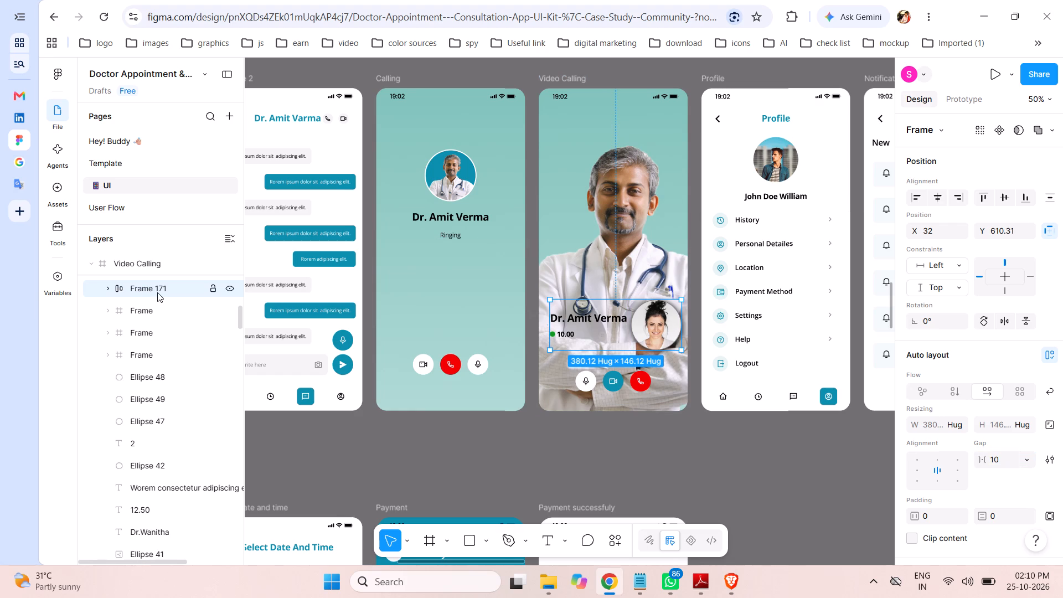
pyautogui.press('Left')
pyautogui.press('Left')
pyautogui.press('Left')
pyautogui.press('Left')
pyautogui.press('Left')
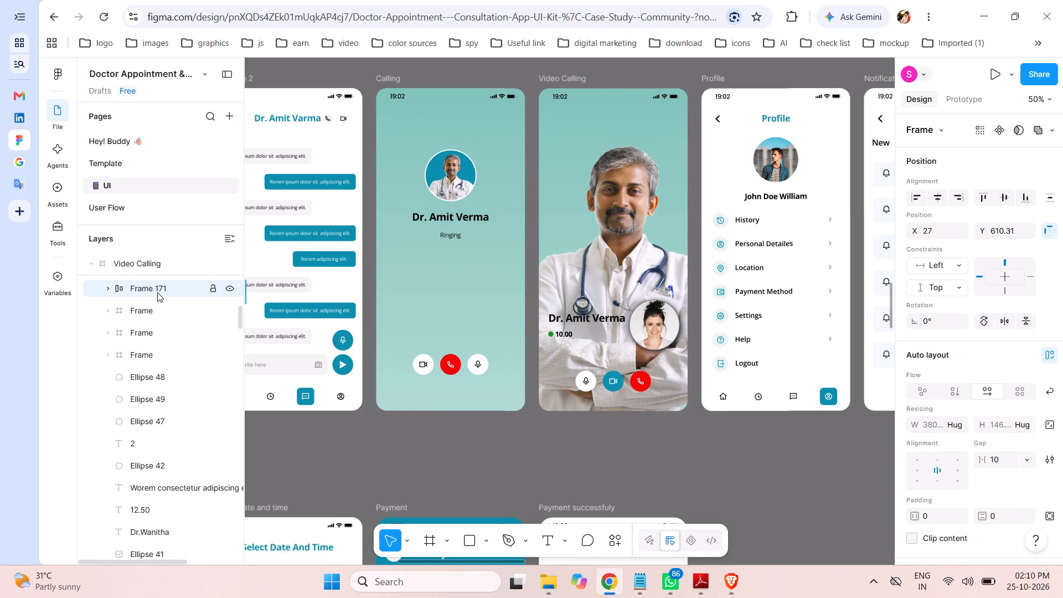
pyautogui.press('Down')
pyautogui.press('Down')
pyautogui.press('Down')
pyautogui.press('Down')
pyautogui.press('Down')
pyautogui.press('Down')
pyautogui.press('Down')
pyautogui.press('Down')
pyautogui.press('Down')
pyautogui.press('Down')
pyautogui.press('Down')
pyautogui.press('Down')
pyautogui.press('Down')
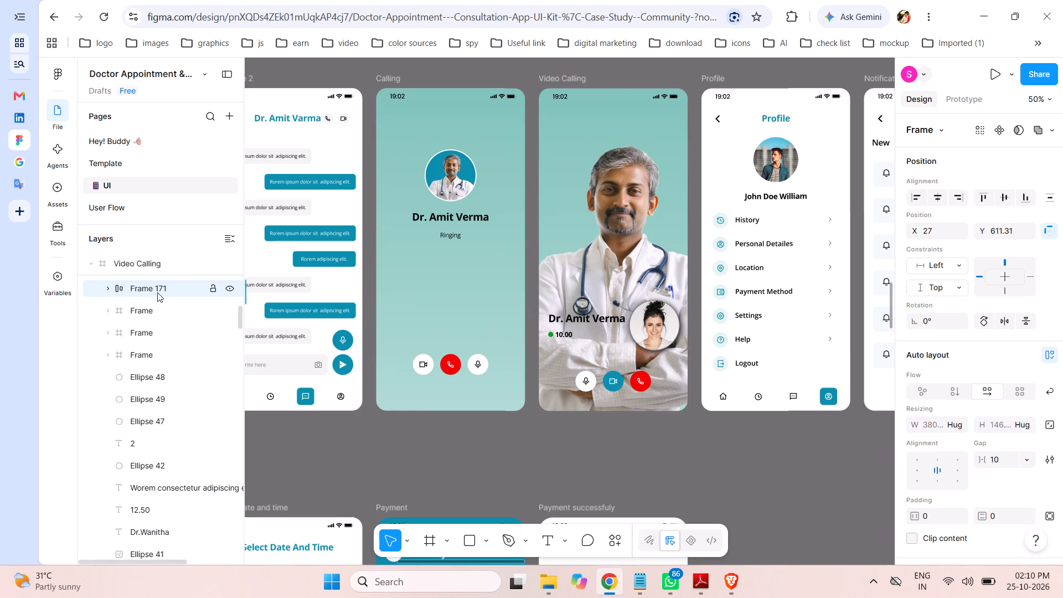
pyautogui.press('Down')
pyautogui.press('Down')
pyautogui.press('Down')
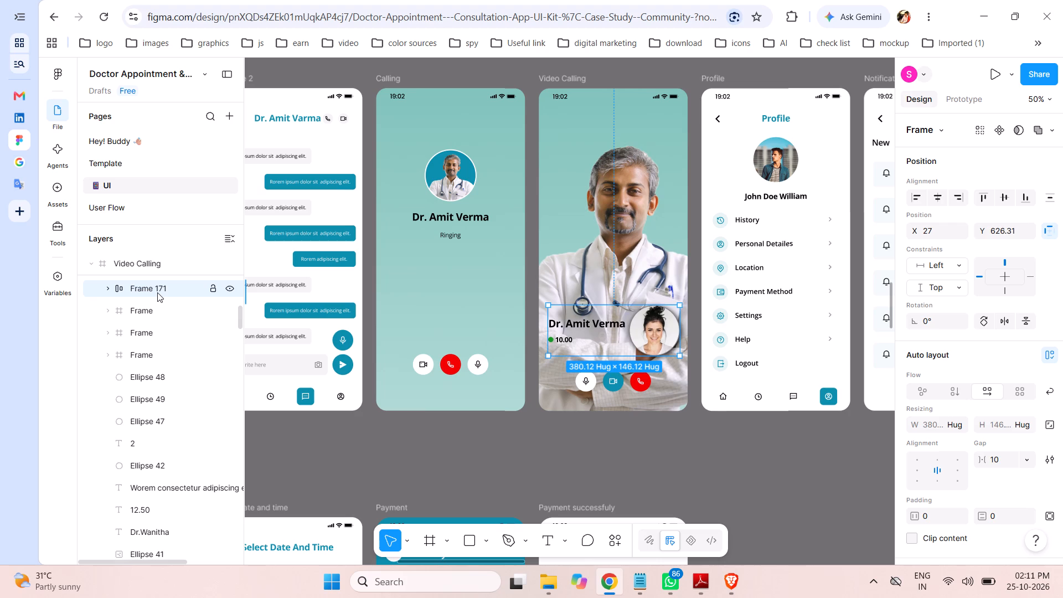
# Set the 0% stop of the Video Calling frame's linear gradient fill to 0B8FAC and save the file.
pyautogui.click(565, 80)
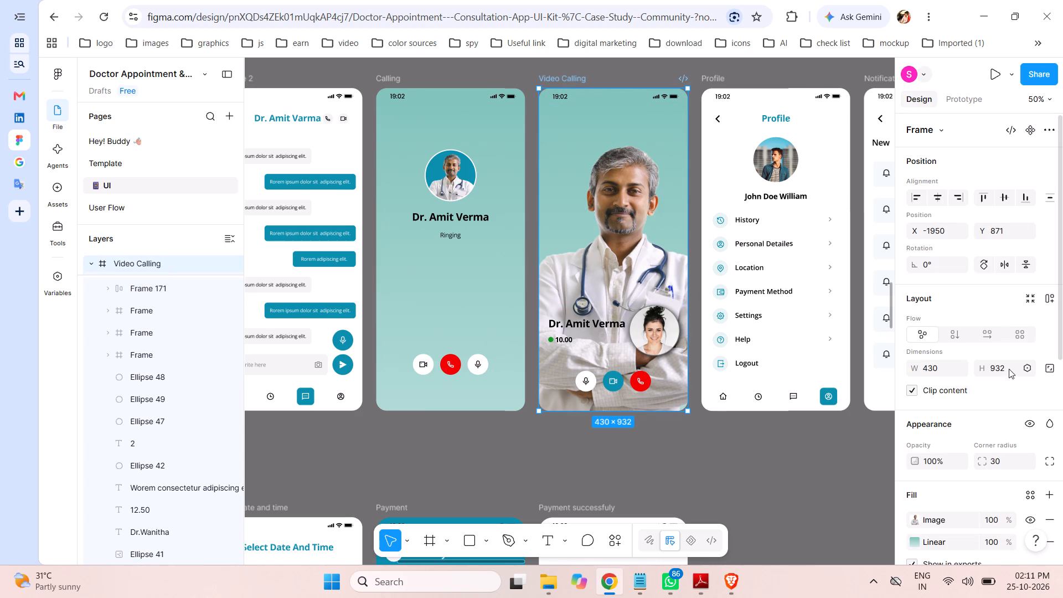
pyautogui.scroll(-3, 1031, 322)
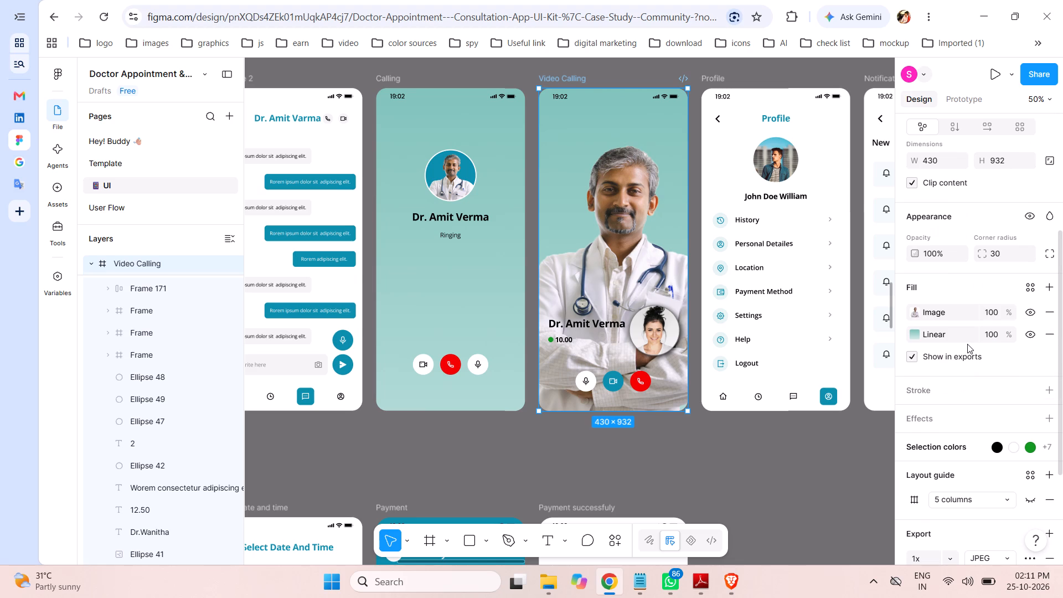
pyautogui.click(940, 335)
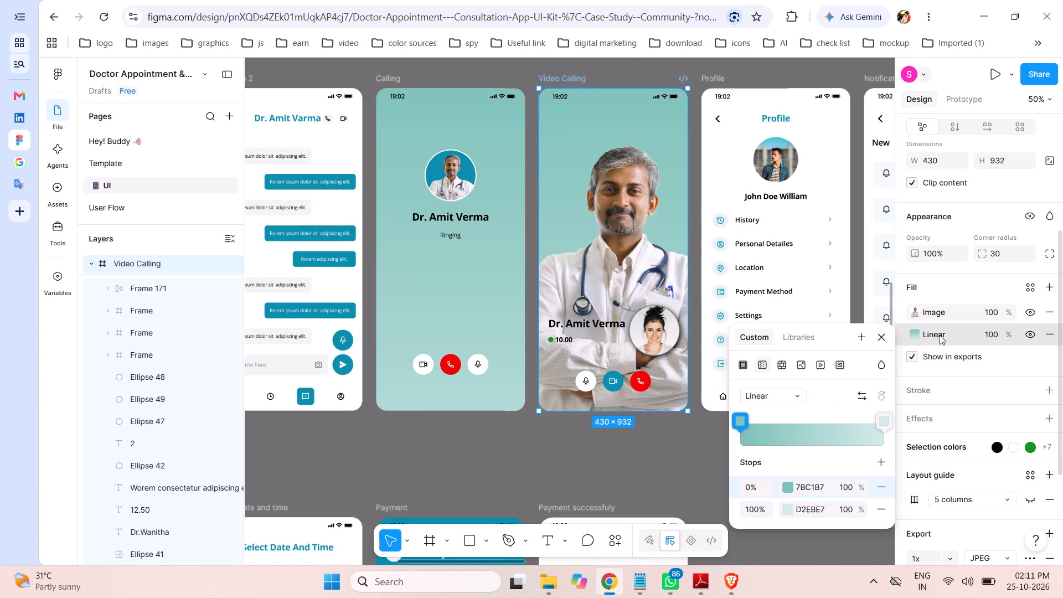
pyautogui.click(742, 420)
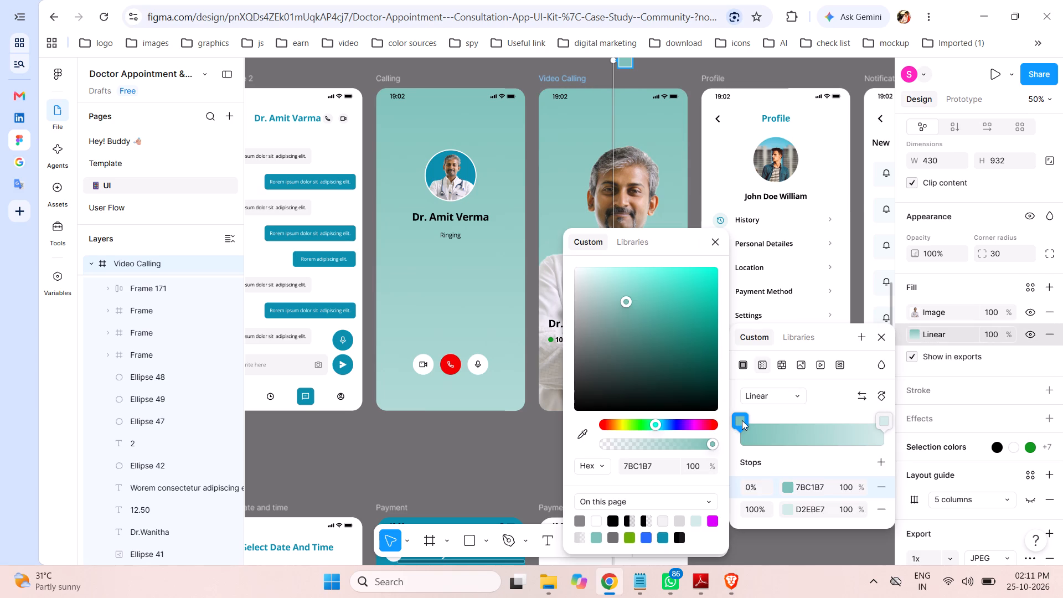
pyautogui.click(665, 537)
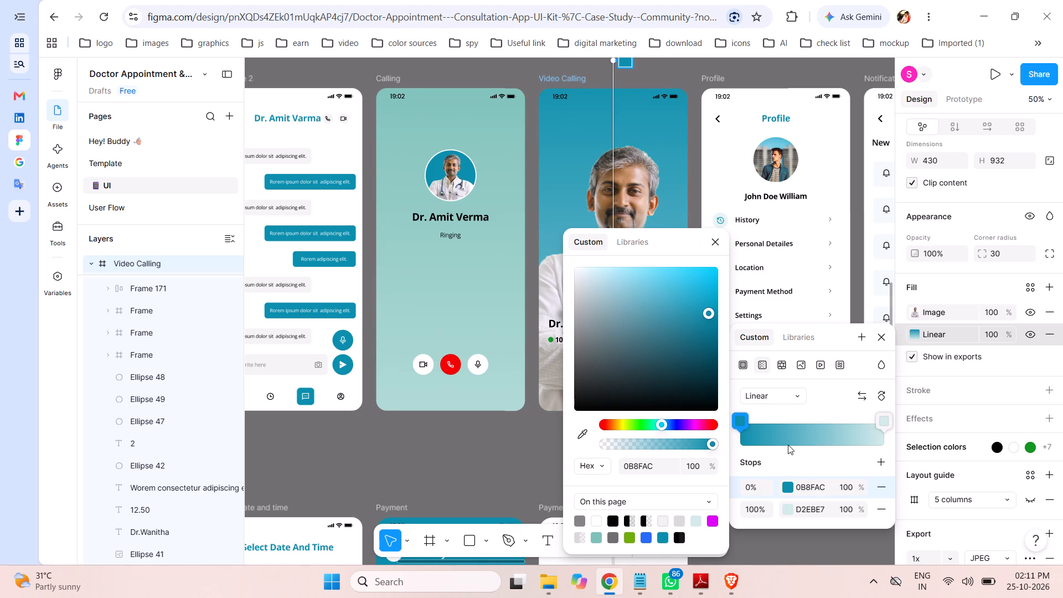
pyautogui.click(716, 241)
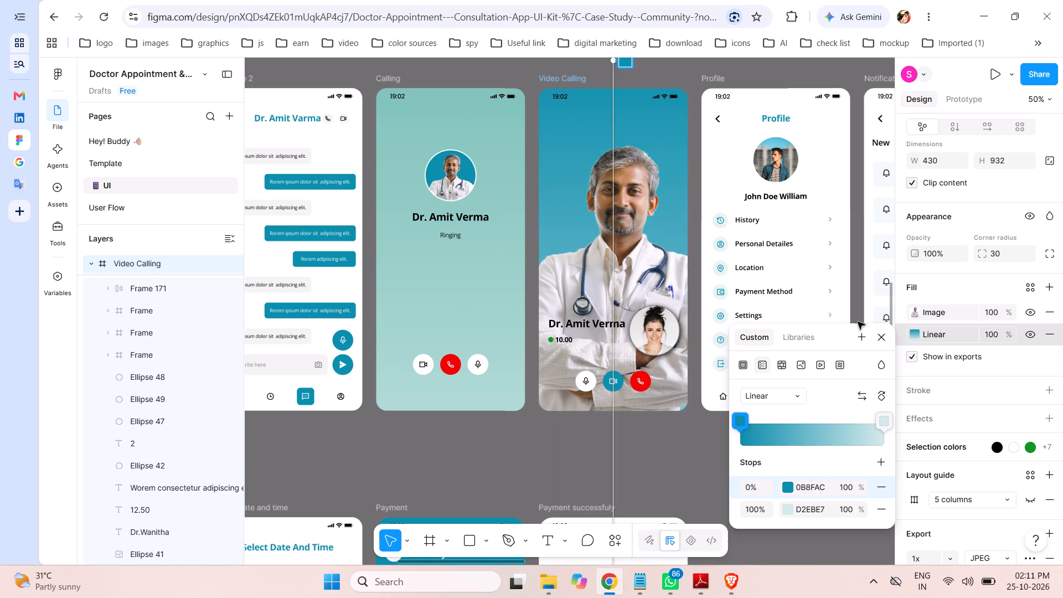
pyautogui.click(881, 341)
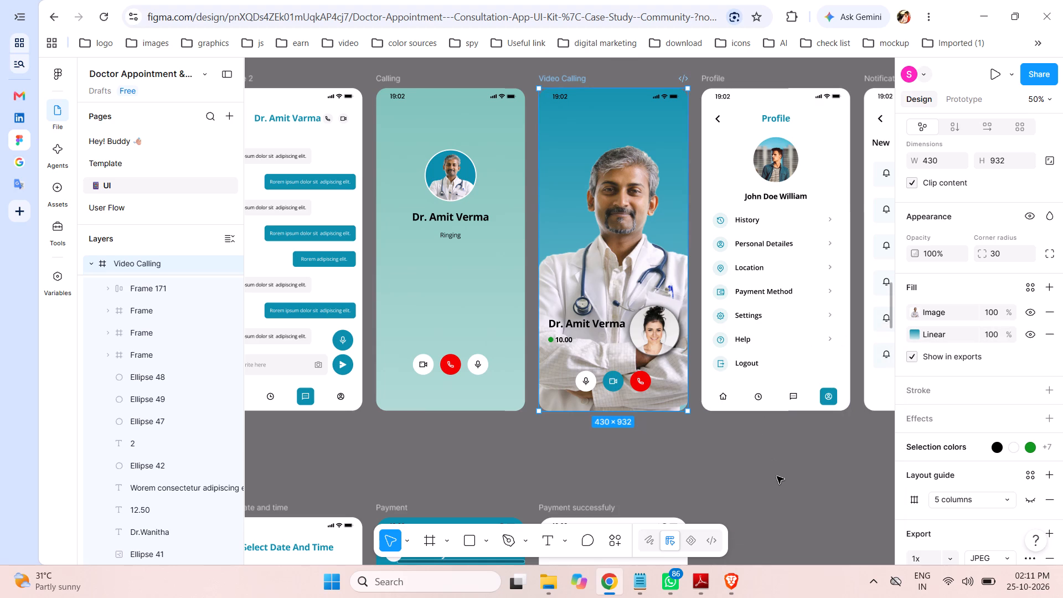
pyautogui.click(777, 476)
pyautogui.hotkey('ctrl', 's')
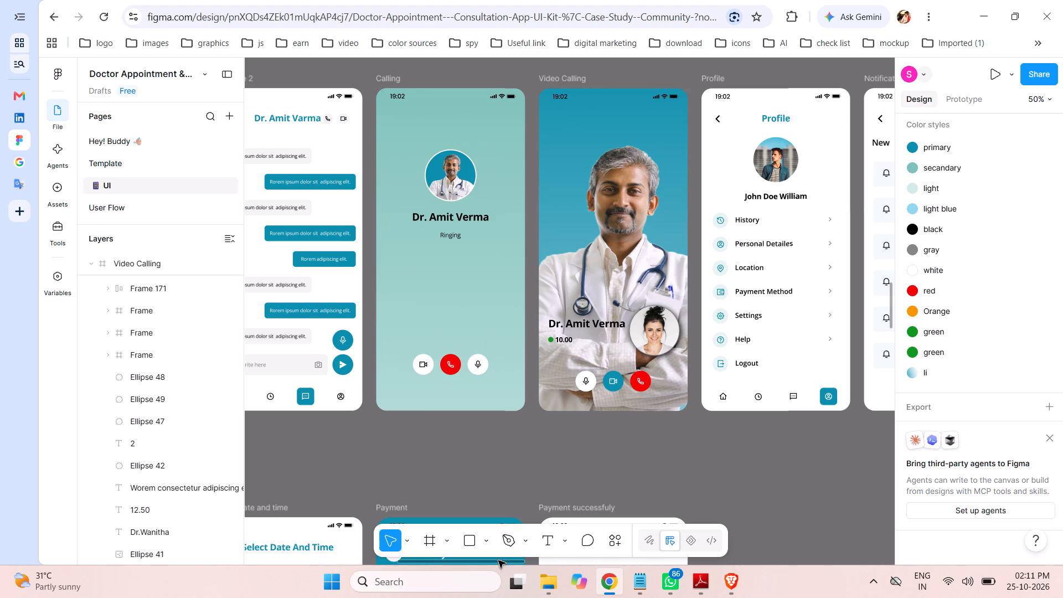
# Review the message, calling, profile and notification screens, and the appointment, date and payment screens in the row below.
pyautogui.moveTo(503, 561); pyautogui.dragTo(556, 564)
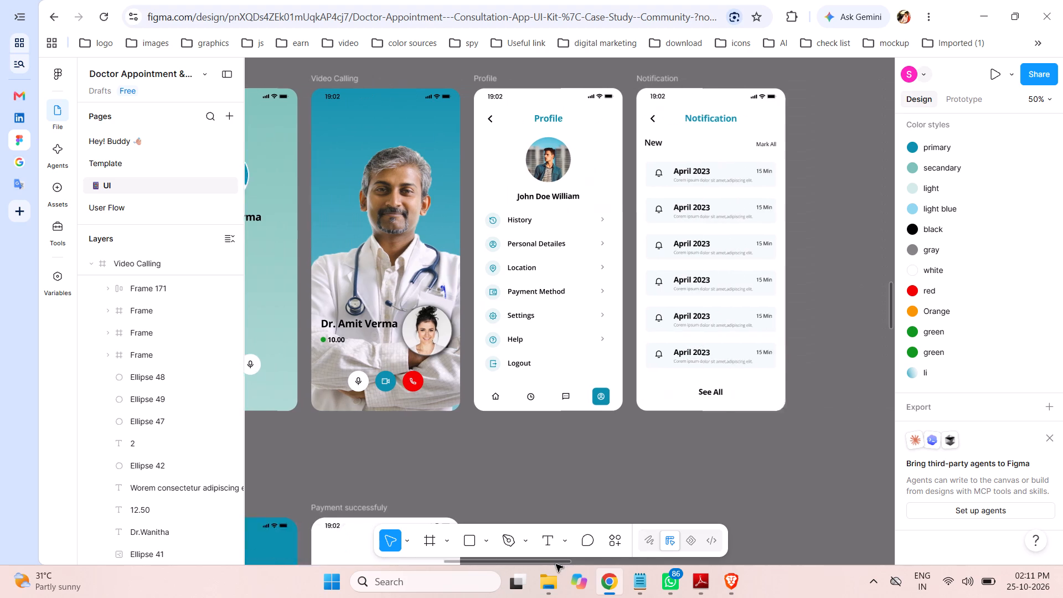
pyautogui.moveTo(556, 564); pyautogui.dragTo(559, 564)
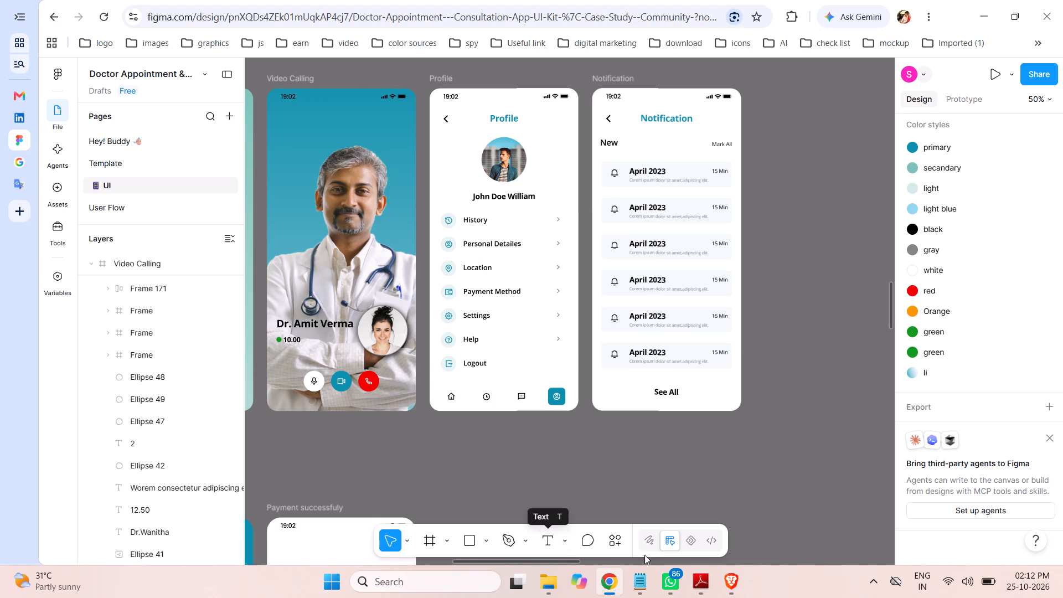
pyautogui.moveTo(562, 561); pyautogui.dragTo(561, 561)
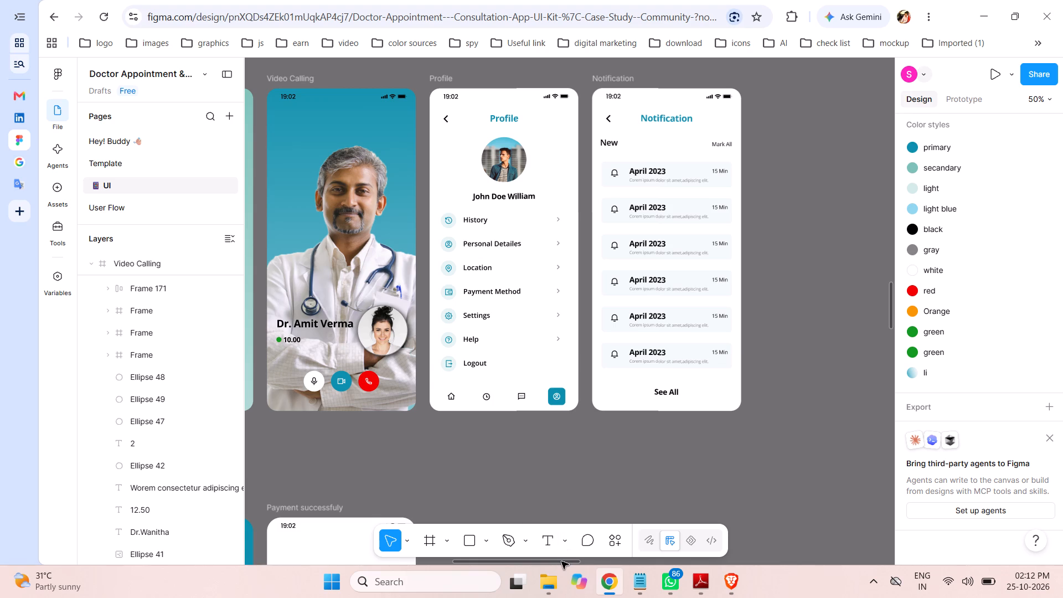
pyautogui.moveTo(561, 561); pyautogui.dragTo(455, 566)
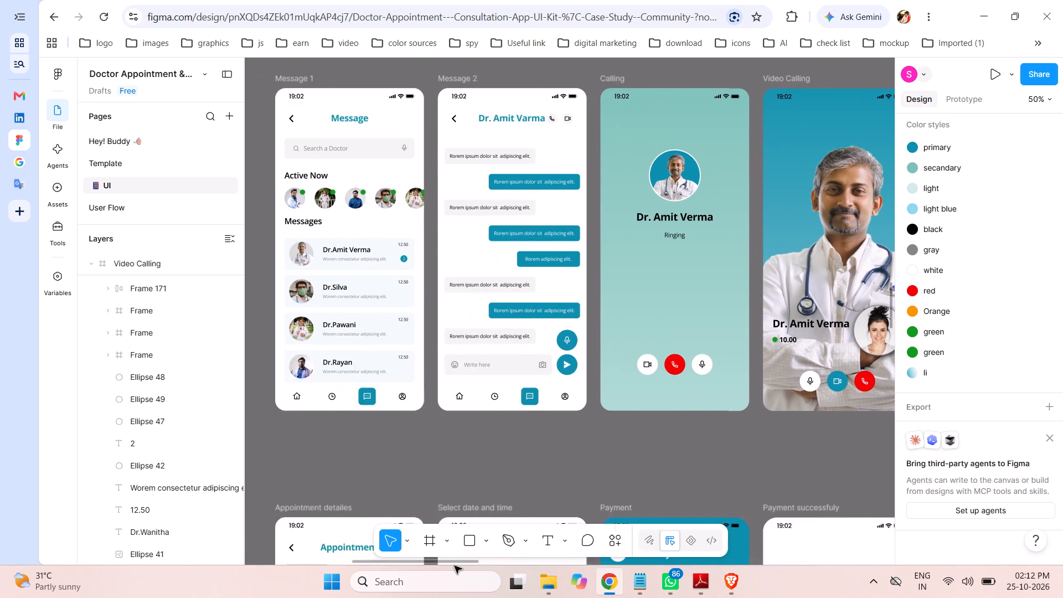
pyautogui.moveTo(455, 566); pyautogui.dragTo(477, 569)
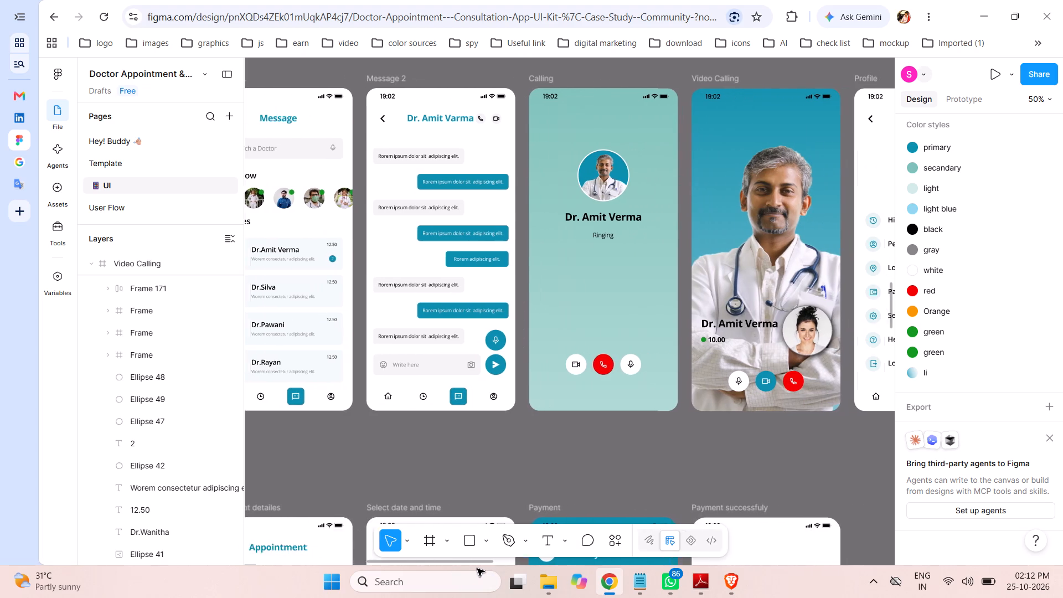
pyautogui.moveTo(477, 569); pyautogui.dragTo(503, 570)
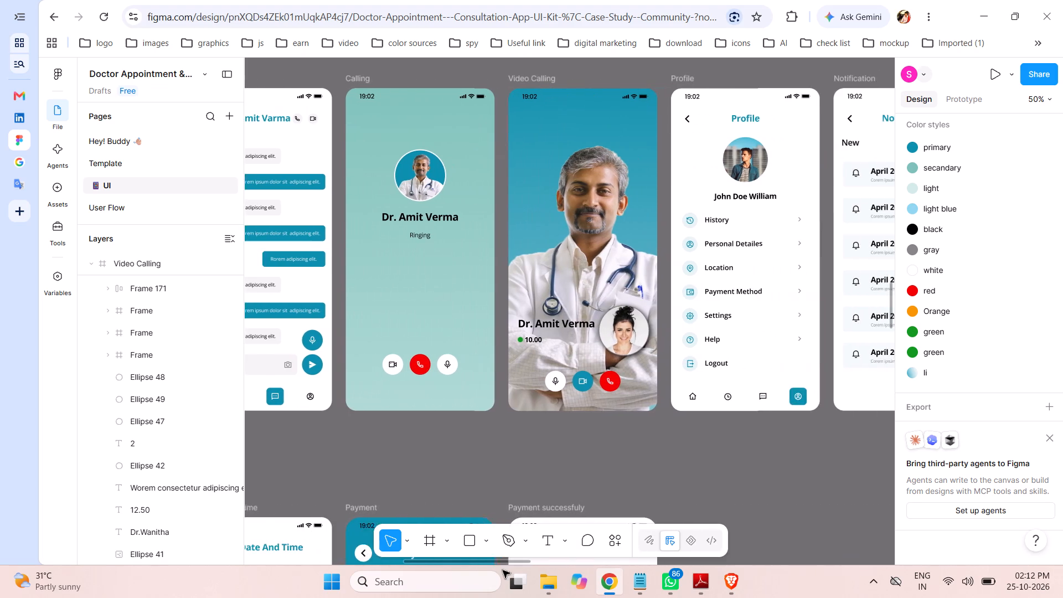
pyautogui.moveTo(503, 570); pyautogui.dragTo(440, 577)
pyautogui.scroll(1, 523, 370)
pyautogui.scroll(-2, 524, 372)
pyautogui.scroll(1, 525, 373)
pyautogui.scroll(-5, 525, 374)
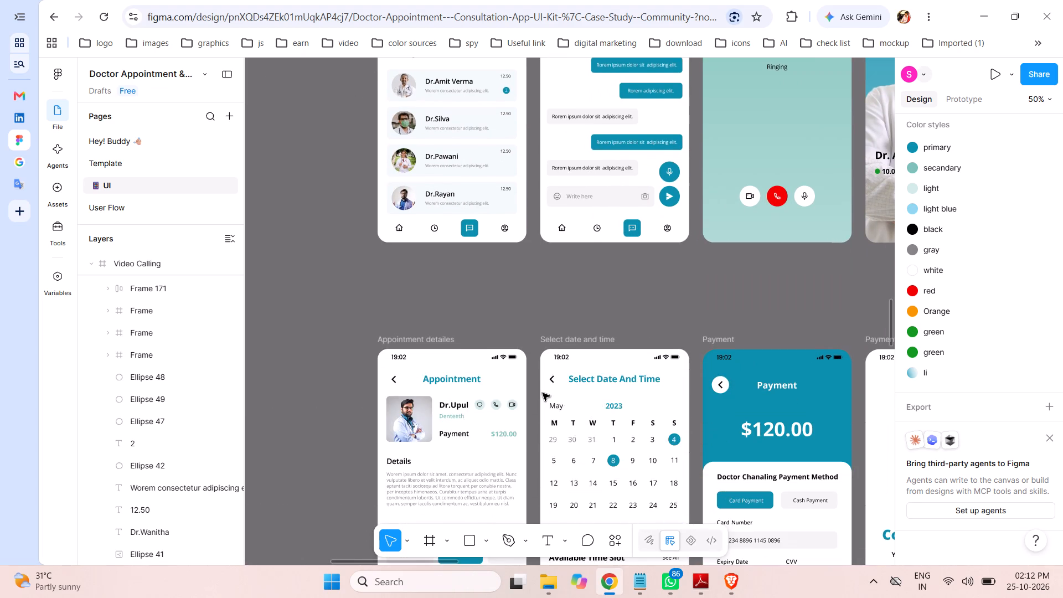
pyautogui.scroll(1, 543, 393)
pyautogui.scroll(-6, 545, 395)
pyautogui.scroll(1, 546, 409)
pyautogui.scroll(-1, 545, 412)
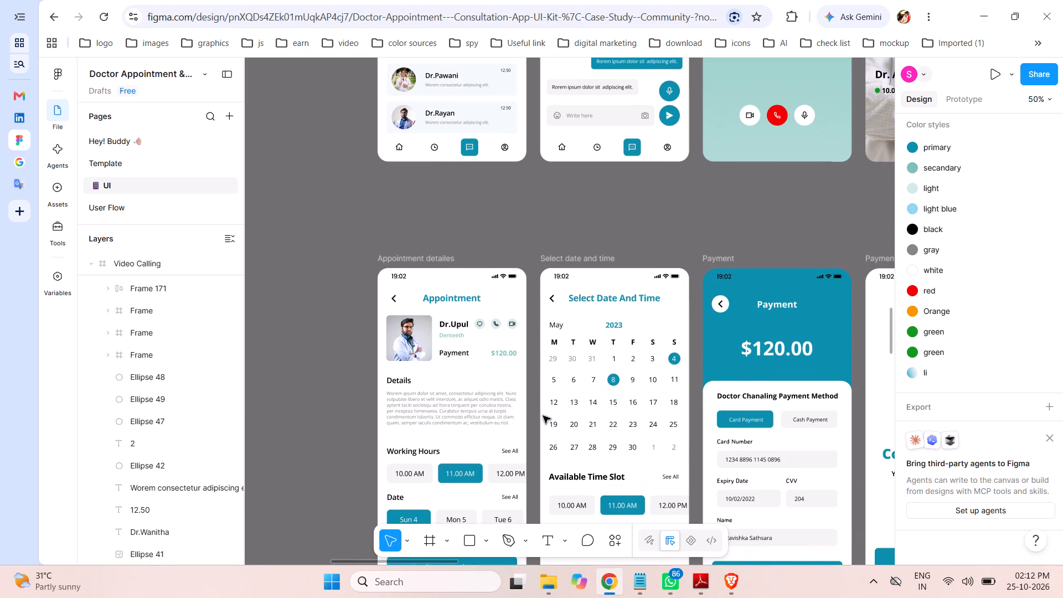
pyautogui.scroll(-5, 549, 429)
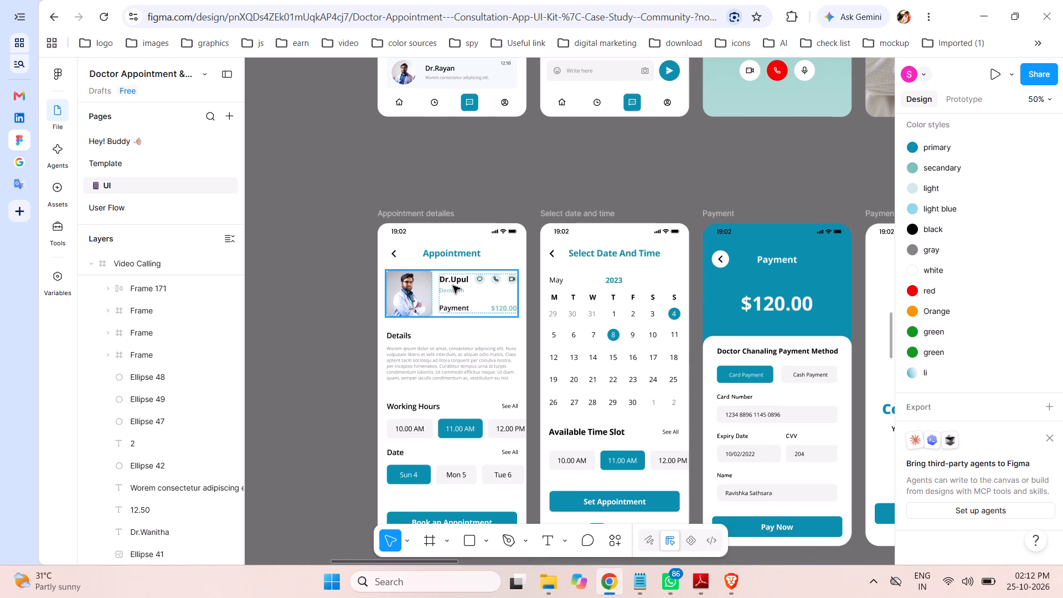
pyautogui.click(302, 296)
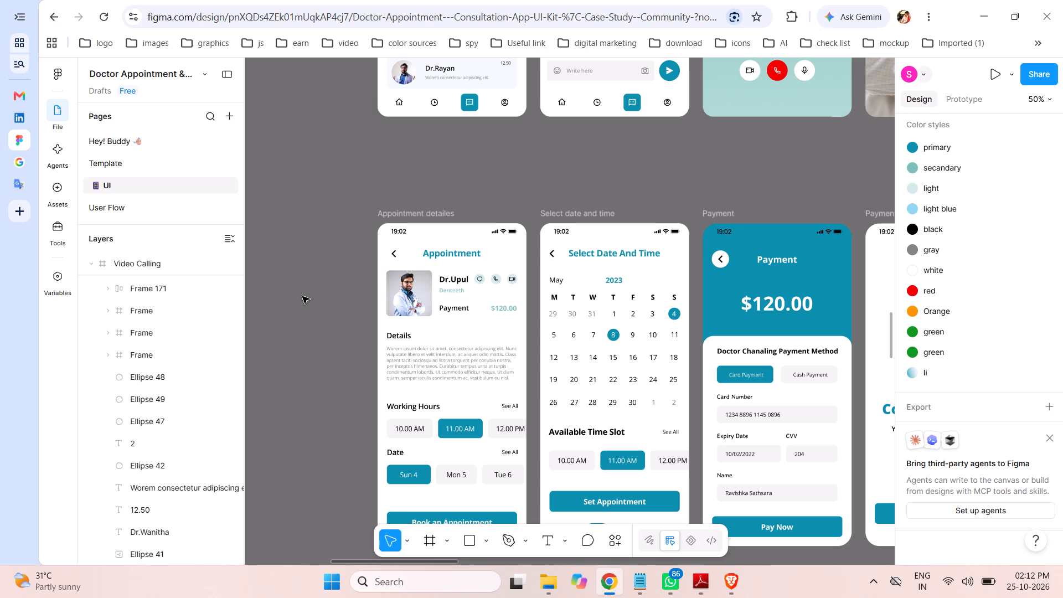
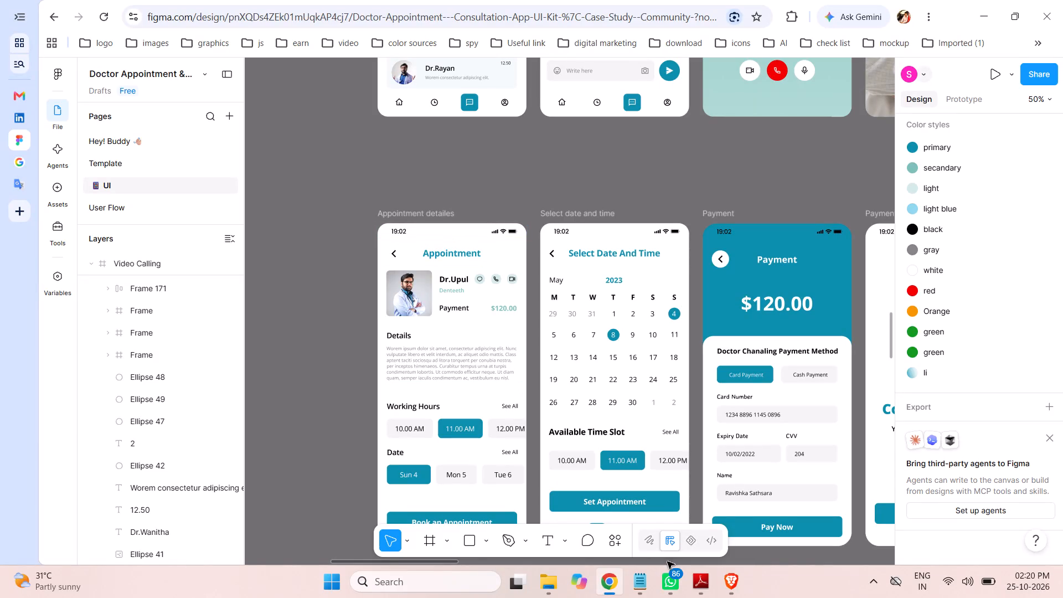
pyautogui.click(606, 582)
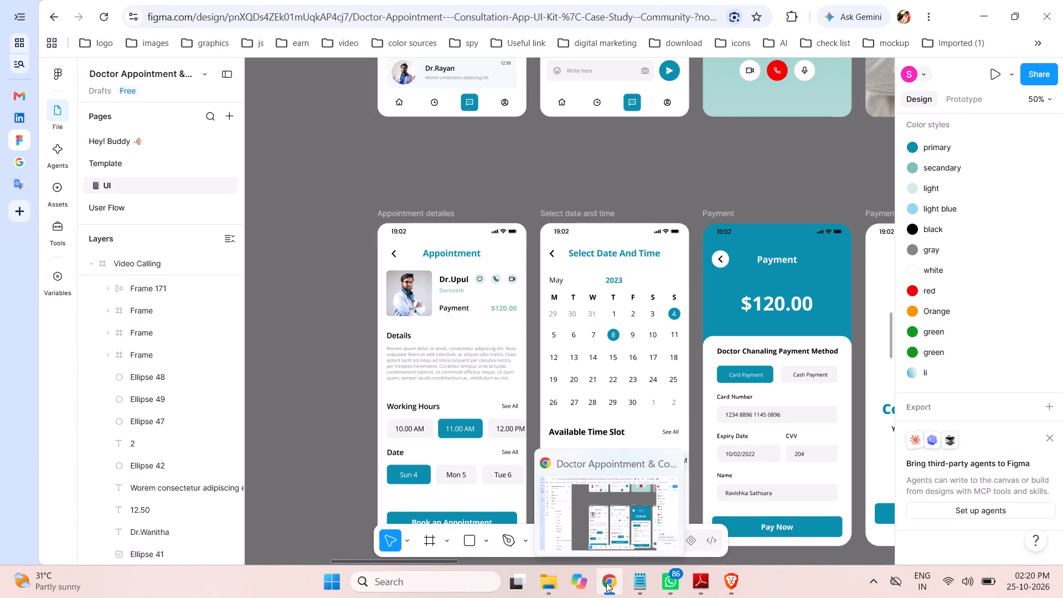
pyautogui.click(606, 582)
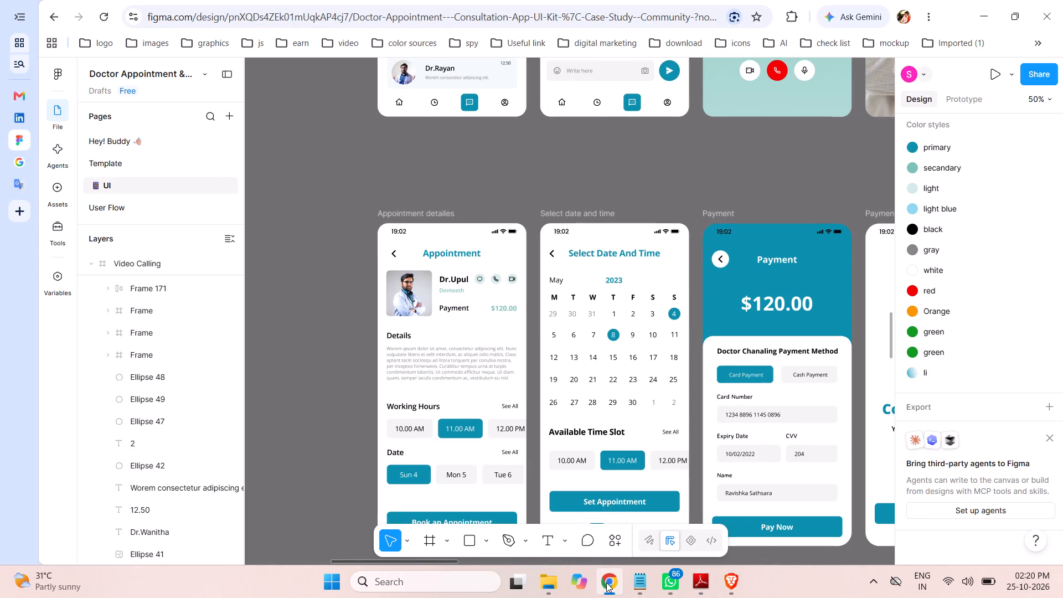
# Replace the doctor photo in Rectangle 35 on the Appointment detailes screen with pngkey.com-medical-doctor-png-8722587.png and shift it slightly down within its crop.
pyautogui.click(405, 298)
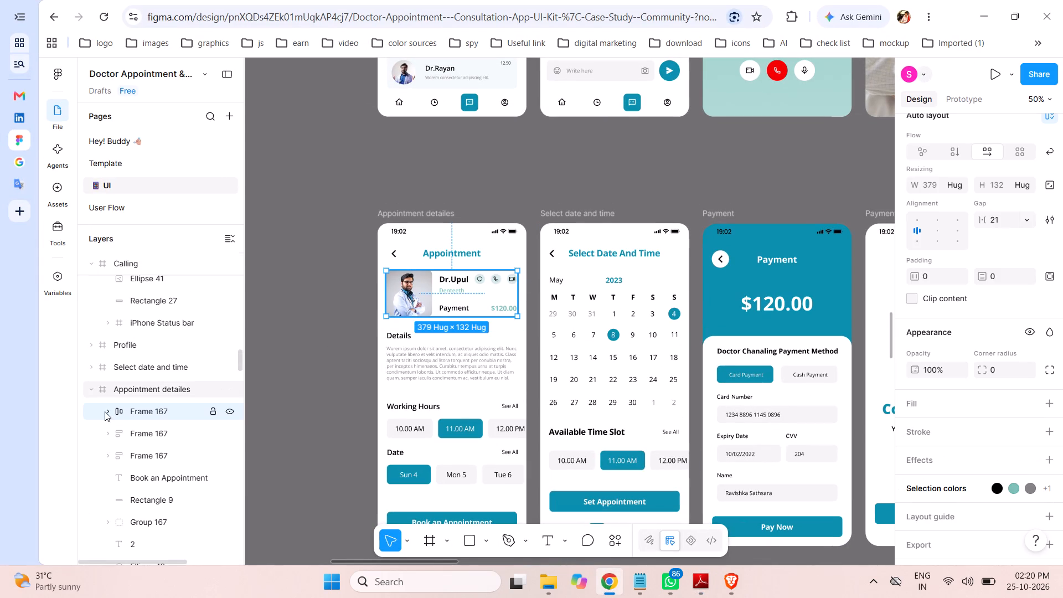
pyautogui.click(112, 410)
pyautogui.scroll(-1, 167, 391)
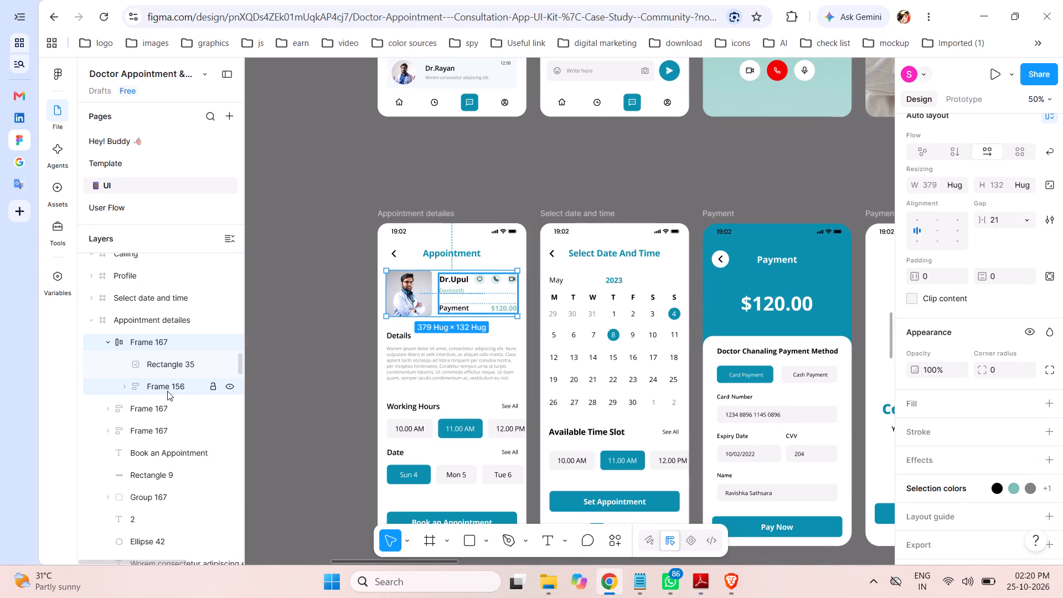
pyautogui.click(164, 364)
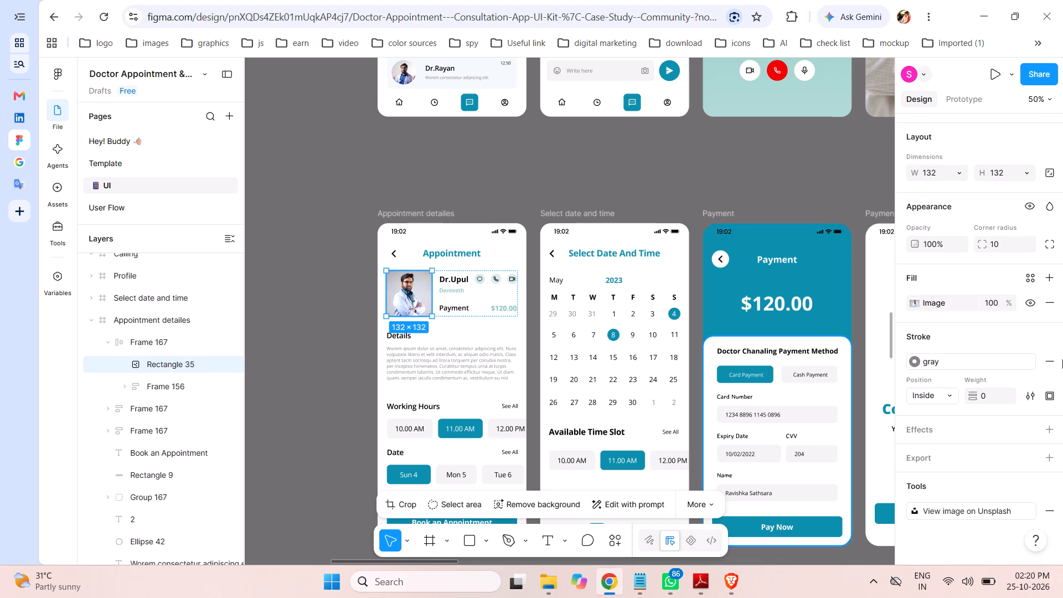
pyautogui.scroll(-5, 1002, 334)
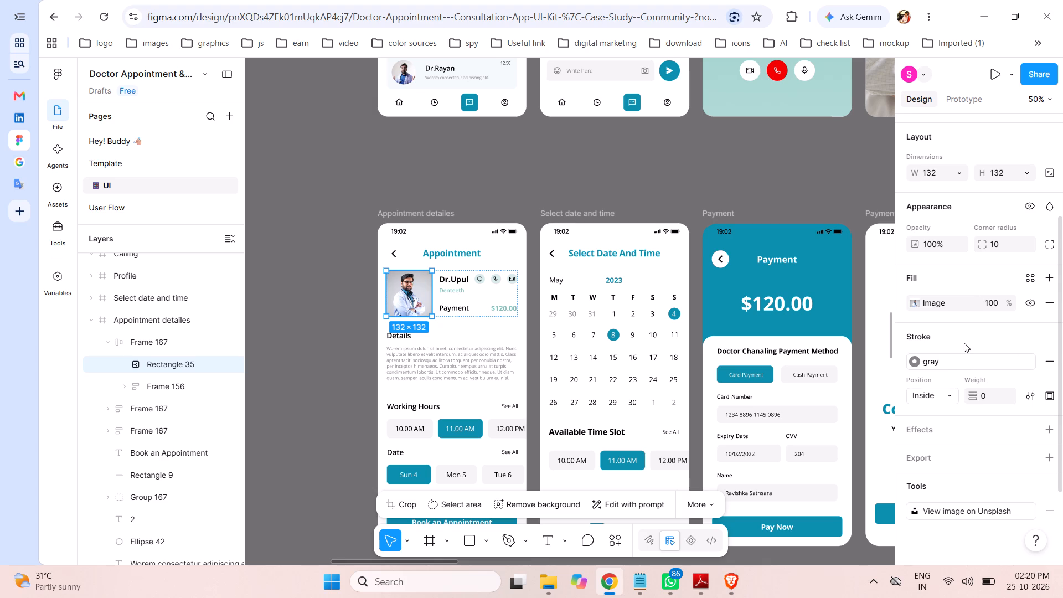
pyautogui.scroll(-6, 971, 339)
pyautogui.scroll(2, 971, 339)
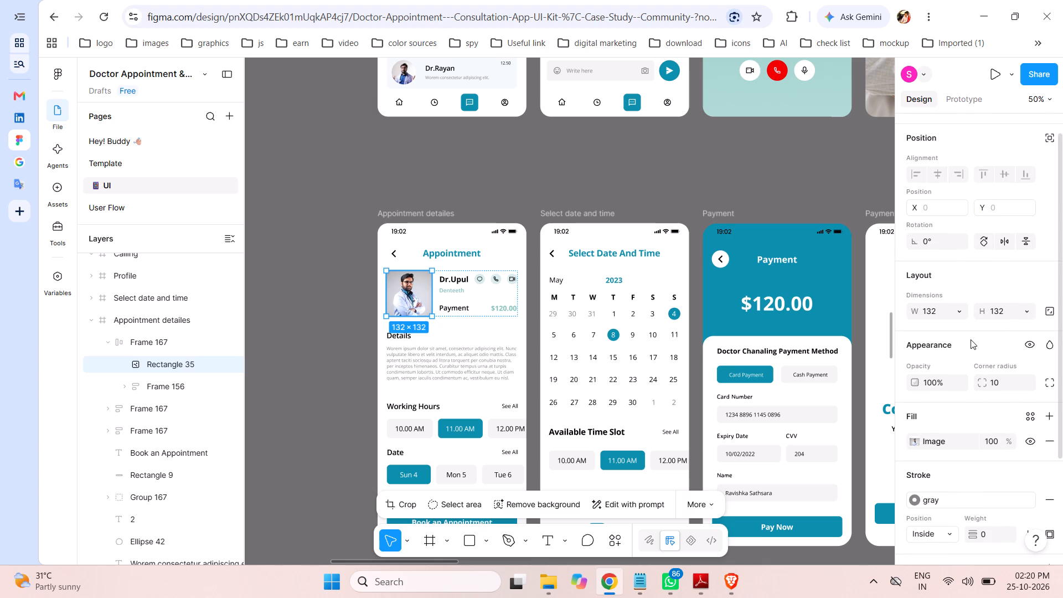
pyautogui.click(917, 438)
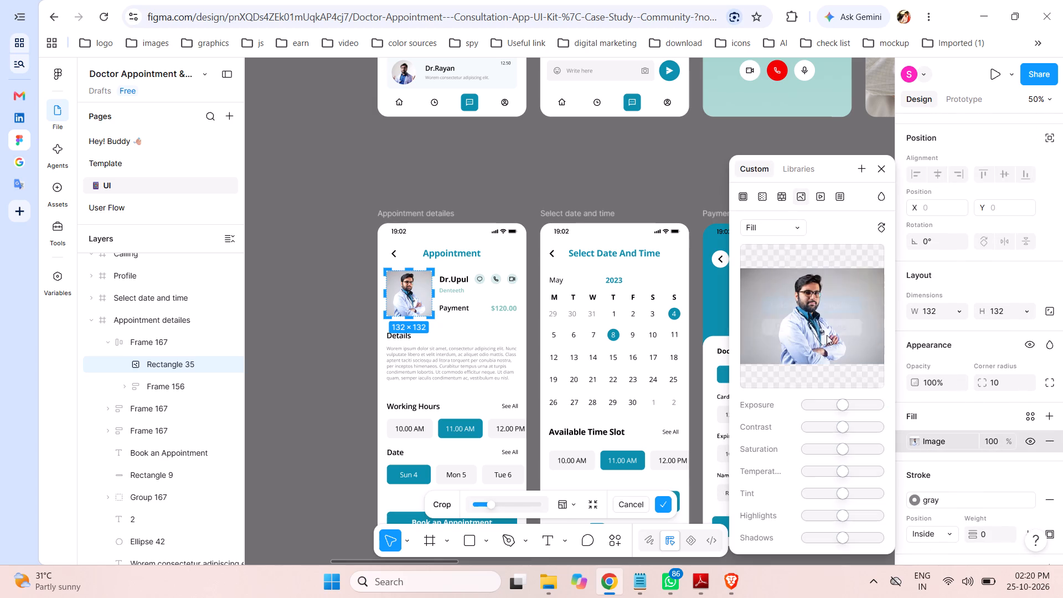
pyautogui.click(816, 307)
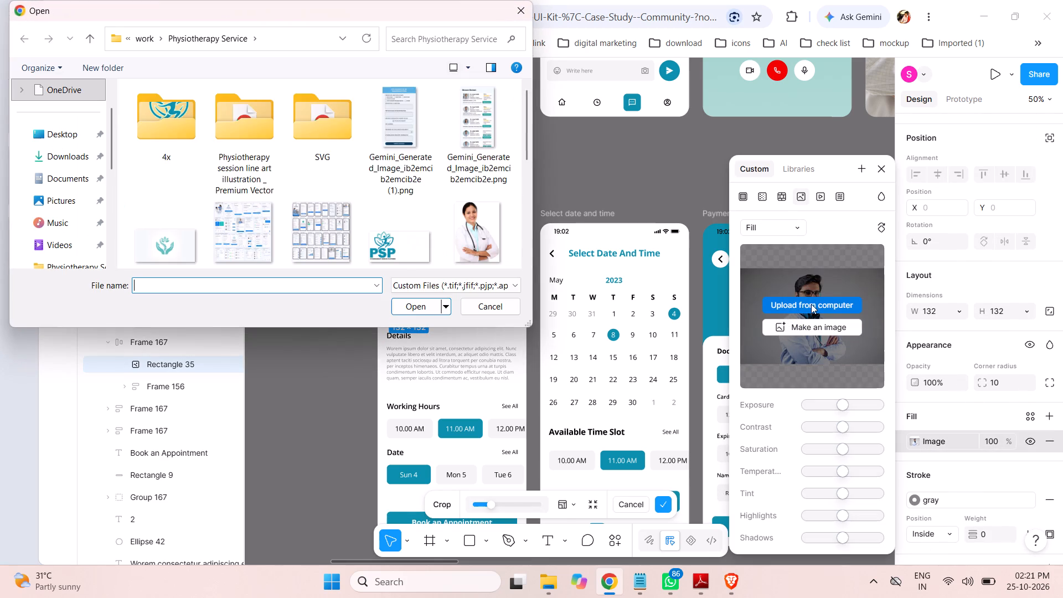
pyautogui.scroll(-2, 409, 148)
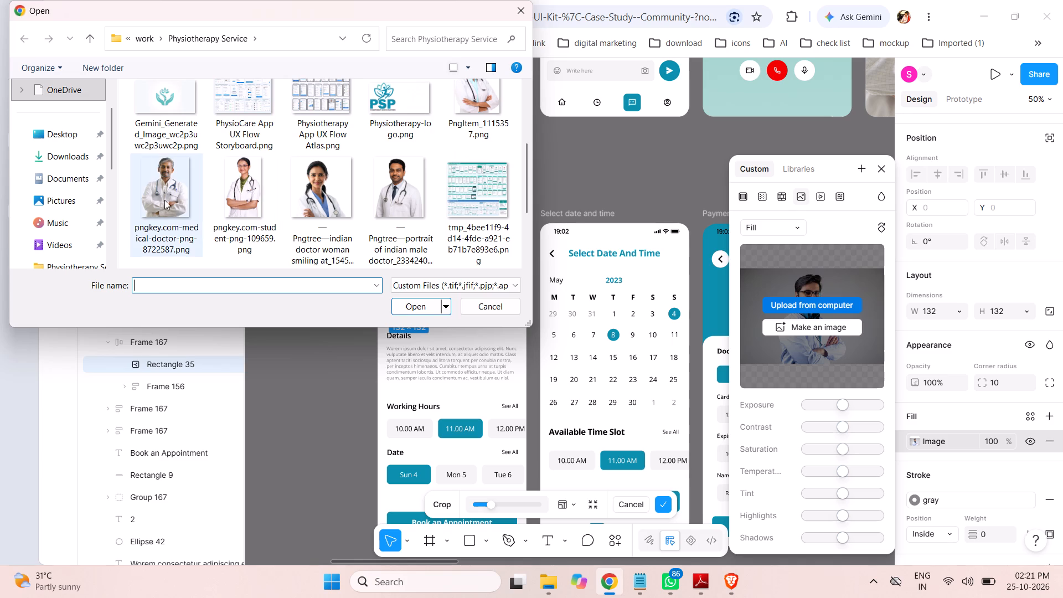
pyautogui.click(164, 200)
pyautogui.click(409, 308)
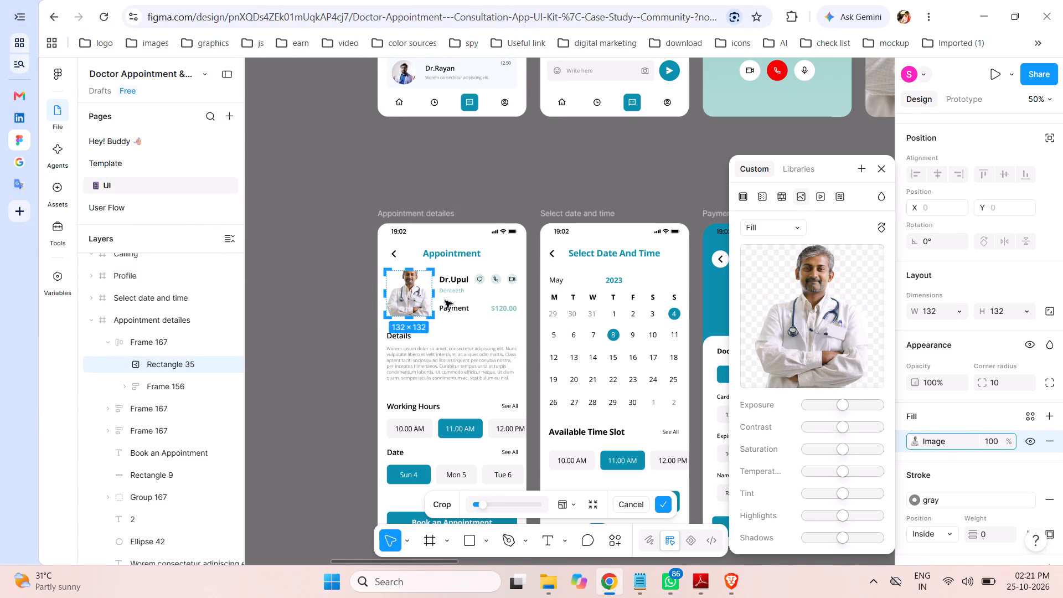
pyautogui.moveTo(414, 292); pyautogui.dragTo(414, 303)
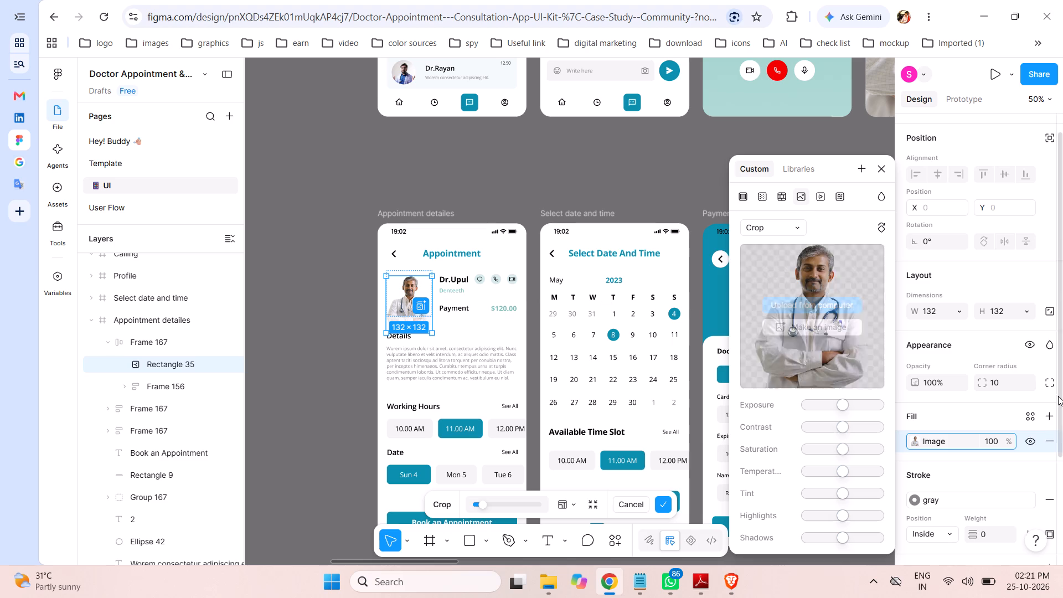
pyautogui.click(881, 172)
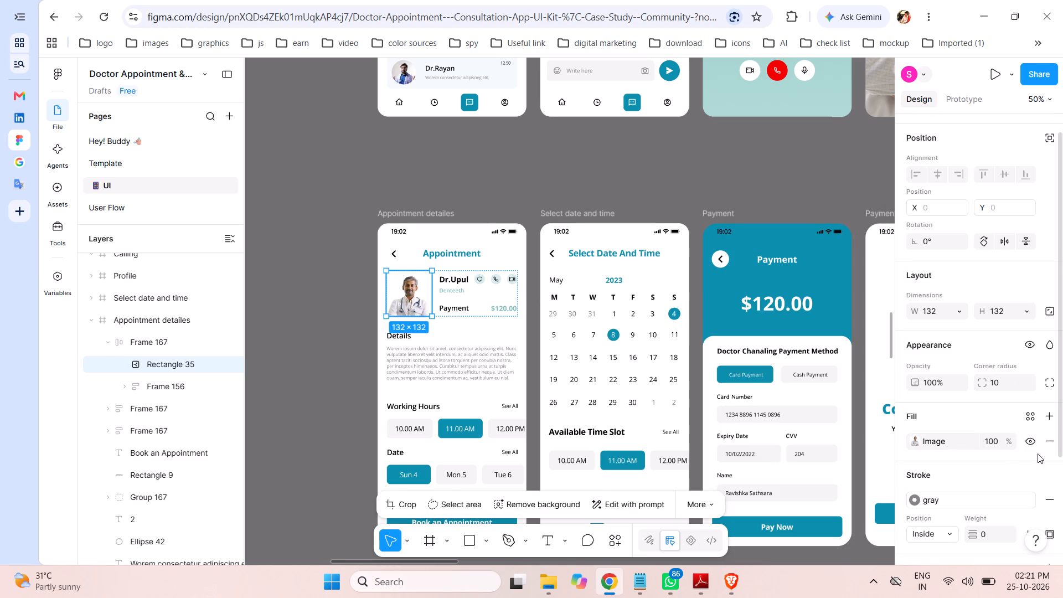
# Add a solid 7BC1B7 fill to Rectangle 35 and order it beneath the doctor photo as its background.
pyautogui.click(1047, 417)
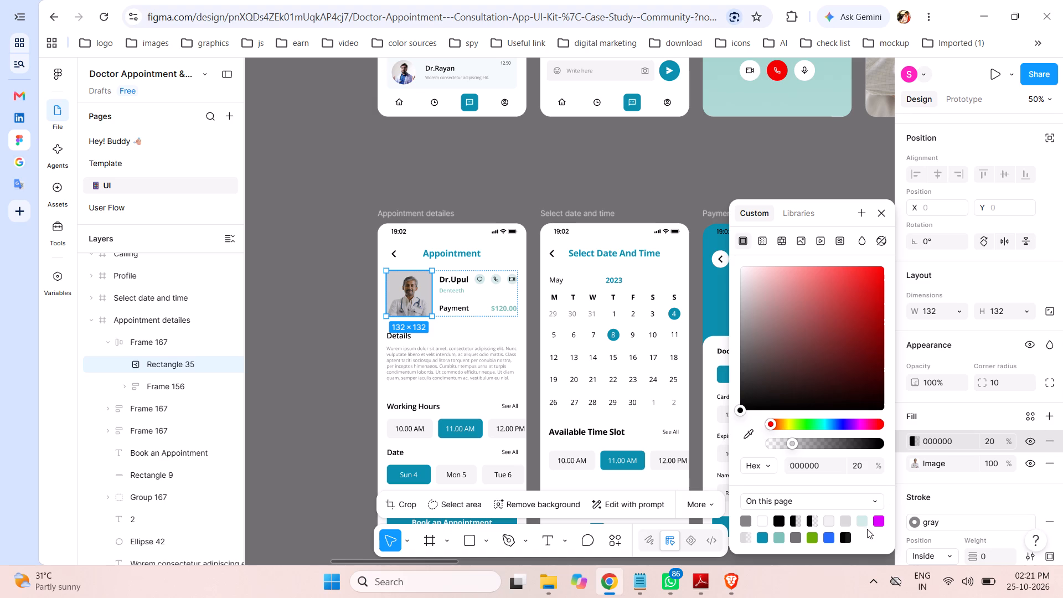
pyautogui.click(780, 537)
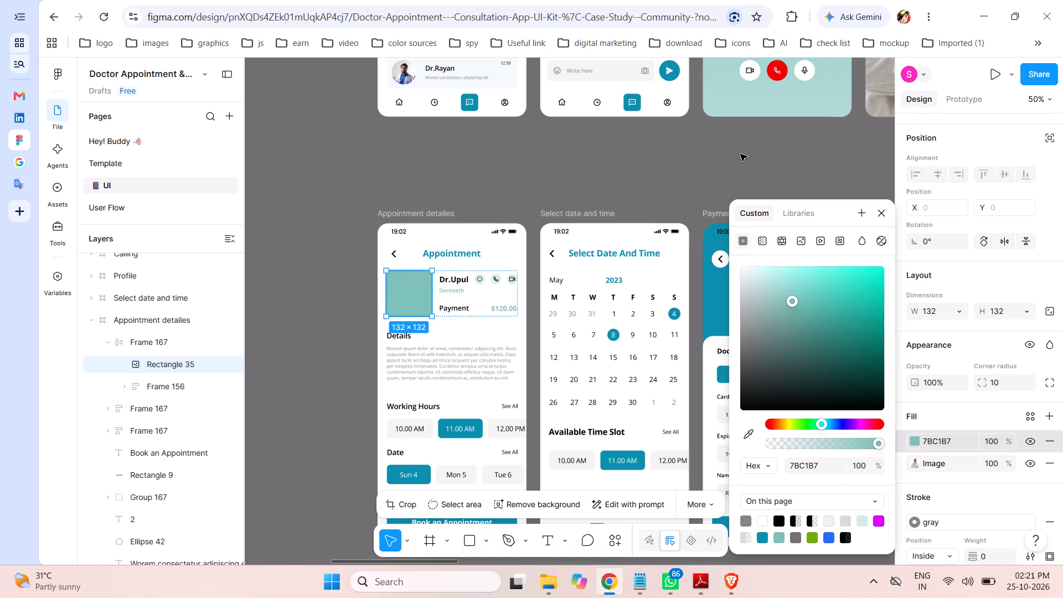
pyautogui.click(735, 163)
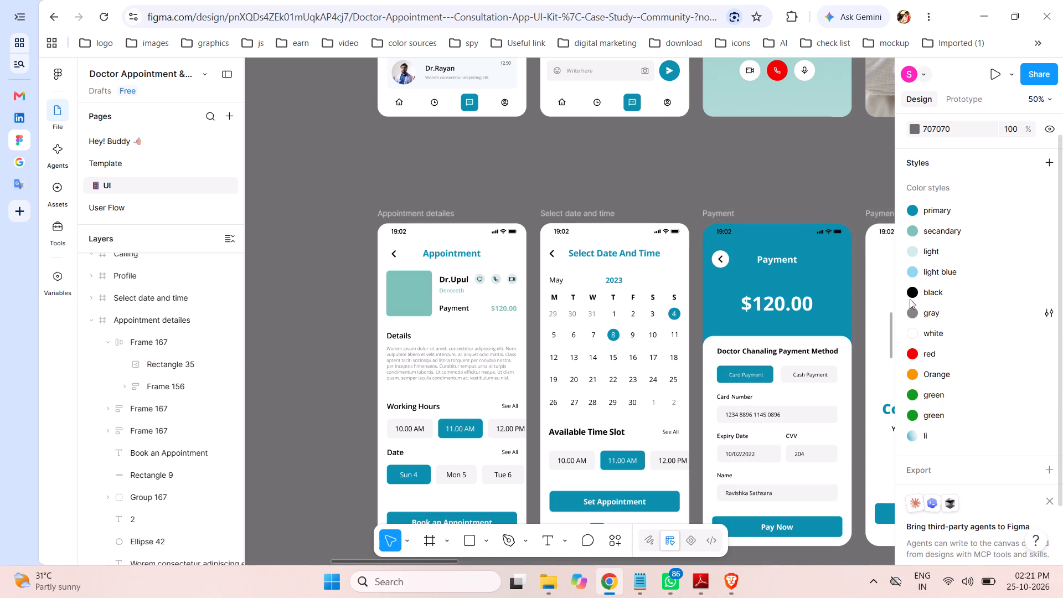
pyautogui.click(419, 293)
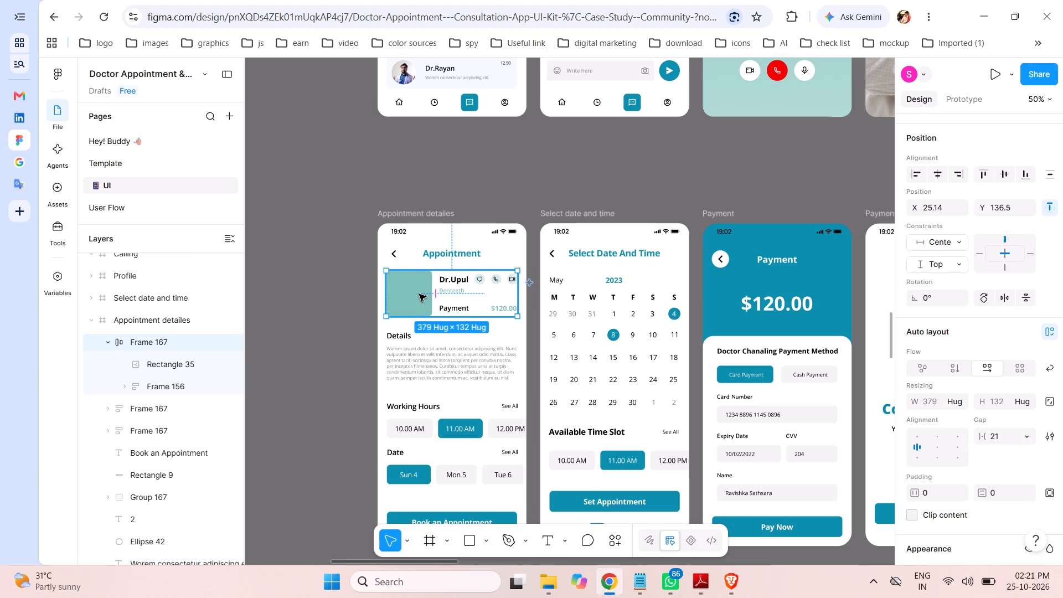
pyautogui.click(153, 364)
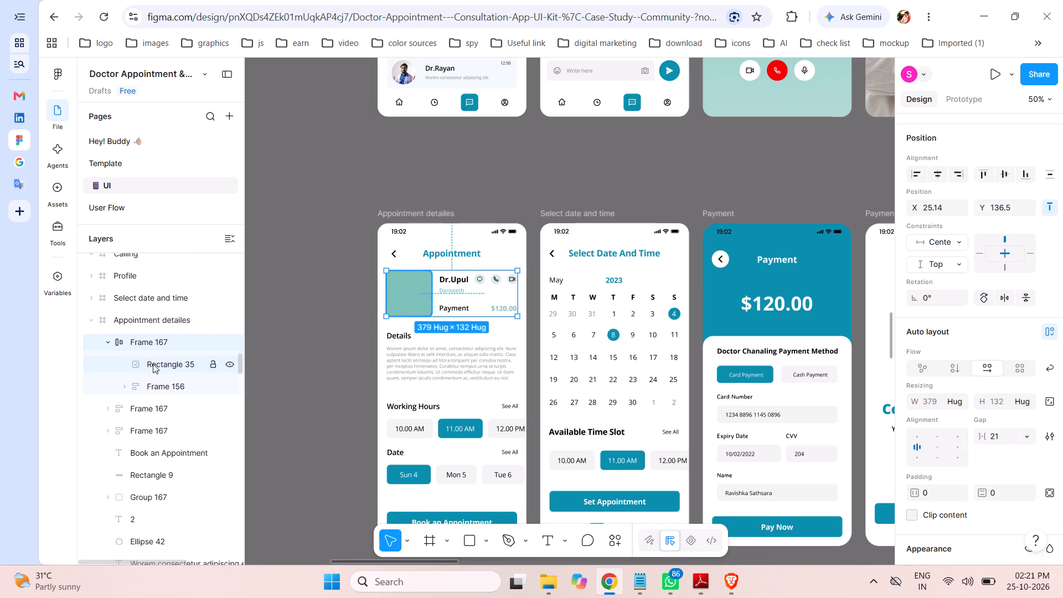
pyautogui.moveTo(968, 467); pyautogui.dragTo(968, 435)
pyautogui.click(314, 249)
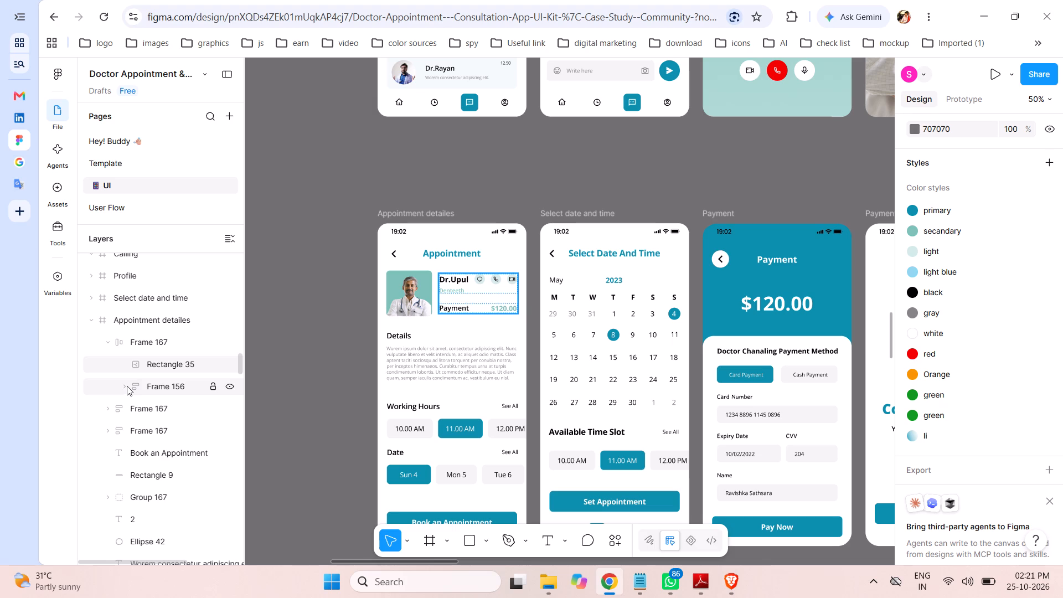
# Change the doctor name text in Frame 160 on the Appointment detailes screen to Dr. Amit.
pyautogui.click(122, 386)
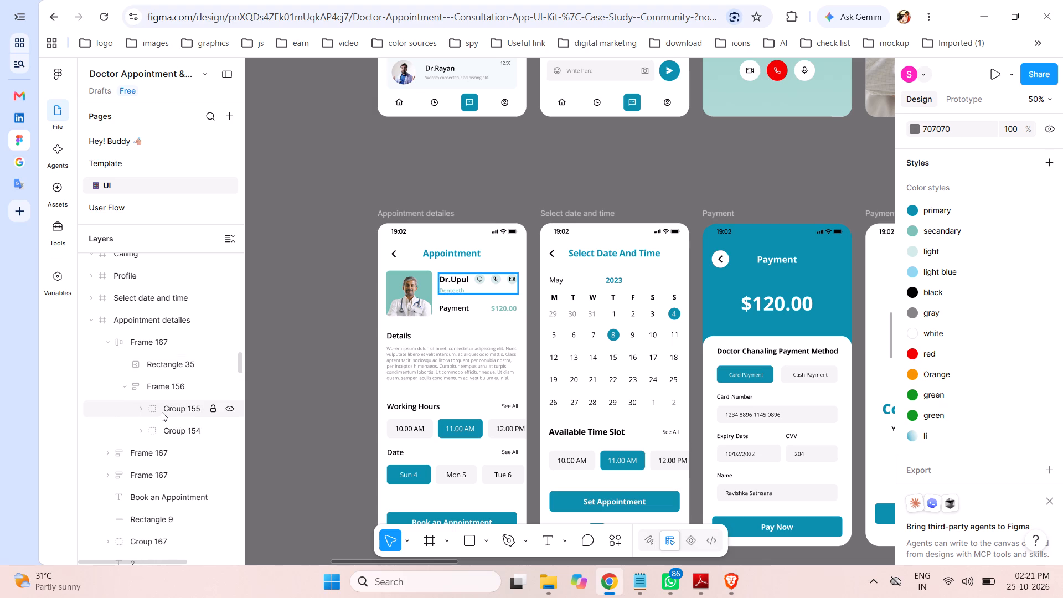
pyautogui.click(139, 409)
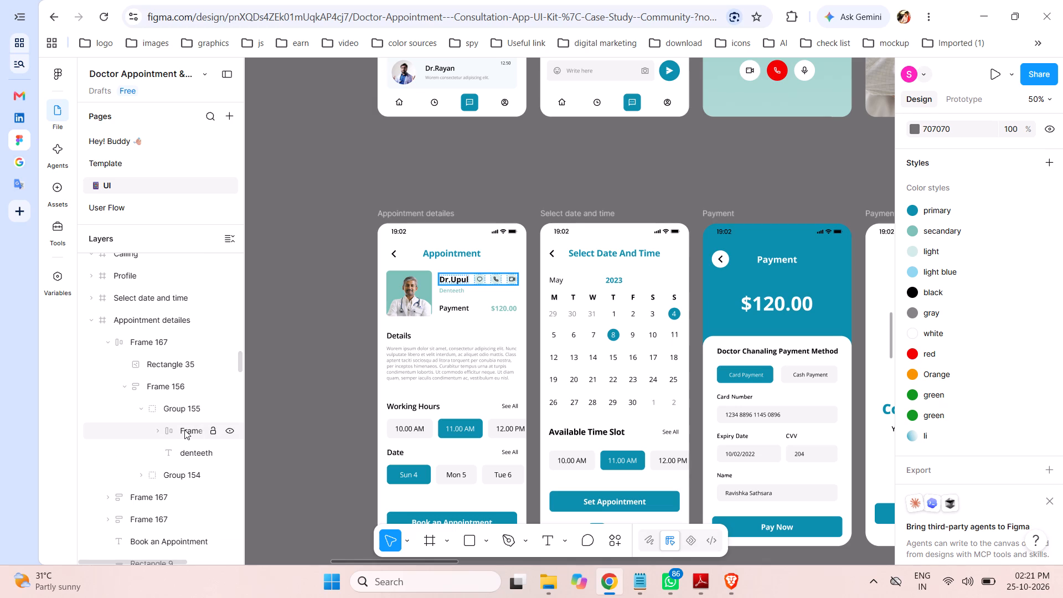
pyautogui.click(156, 430)
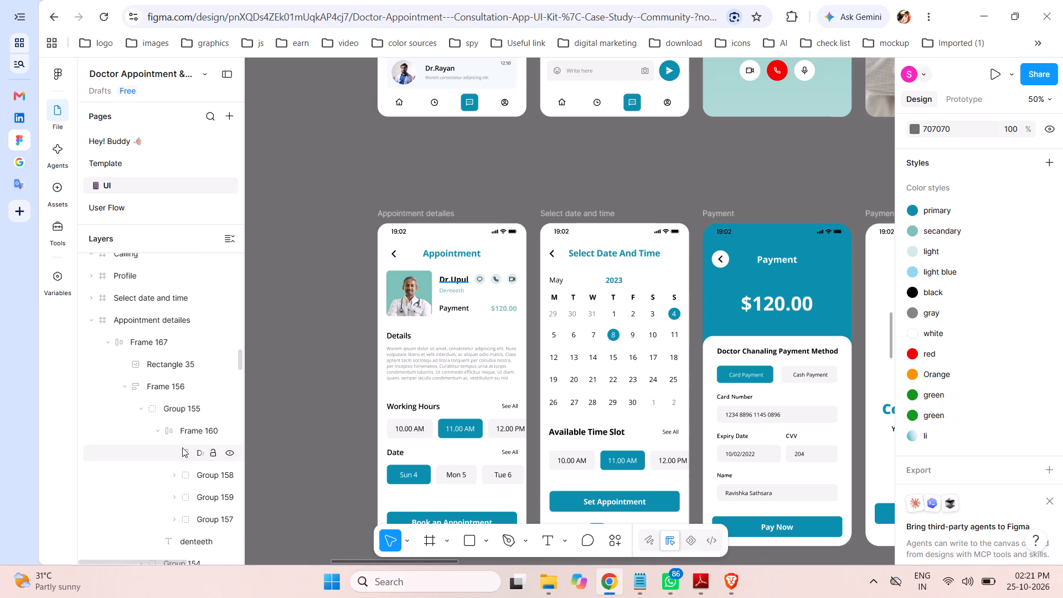
pyautogui.click(186, 452)
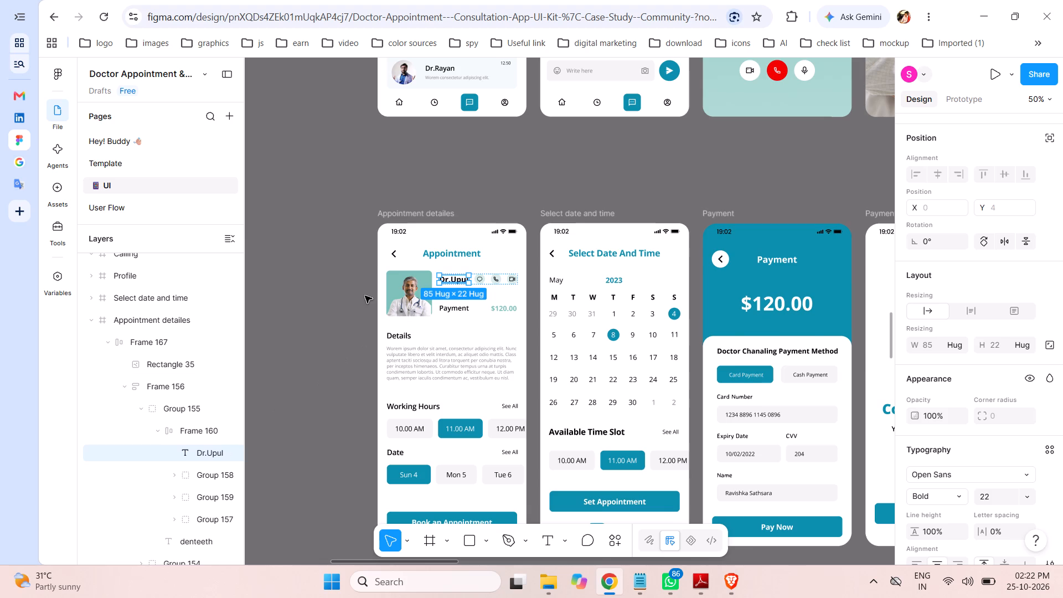
pyautogui.hotkey('ctrl', '=')
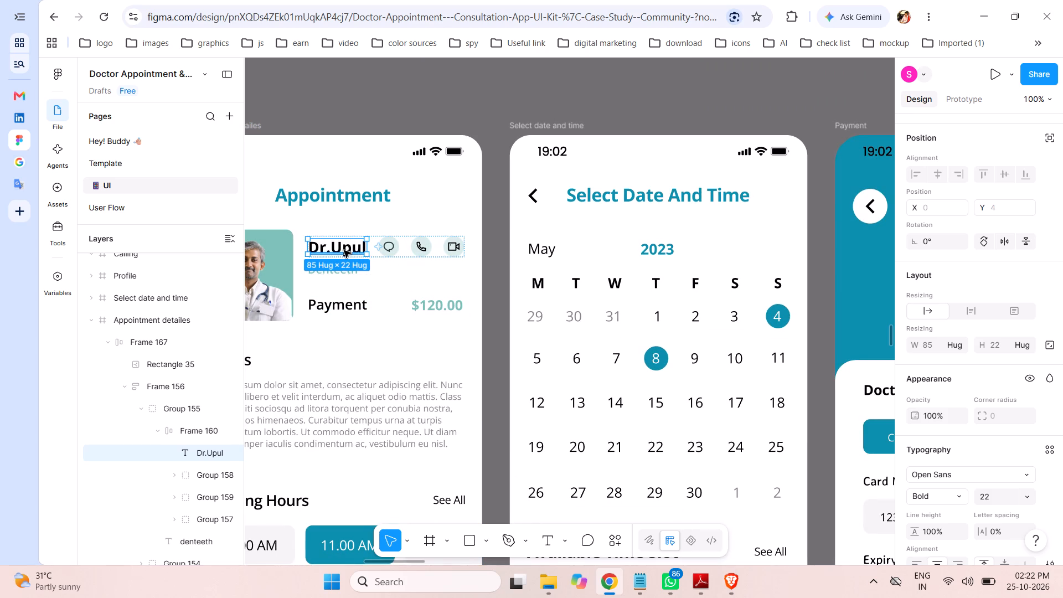
pyautogui.doubleClick(344, 250)
pyautogui.moveTo(334, 246); pyautogui.dragTo(373, 251)
pyautogui.hotkey('shift', 'a')
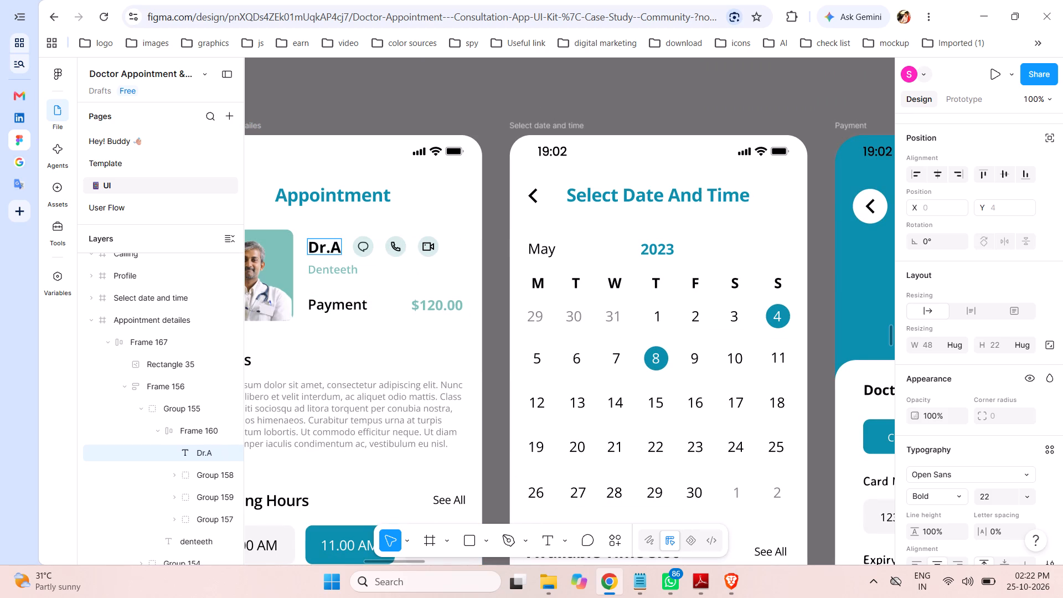
pyautogui.write('mit')
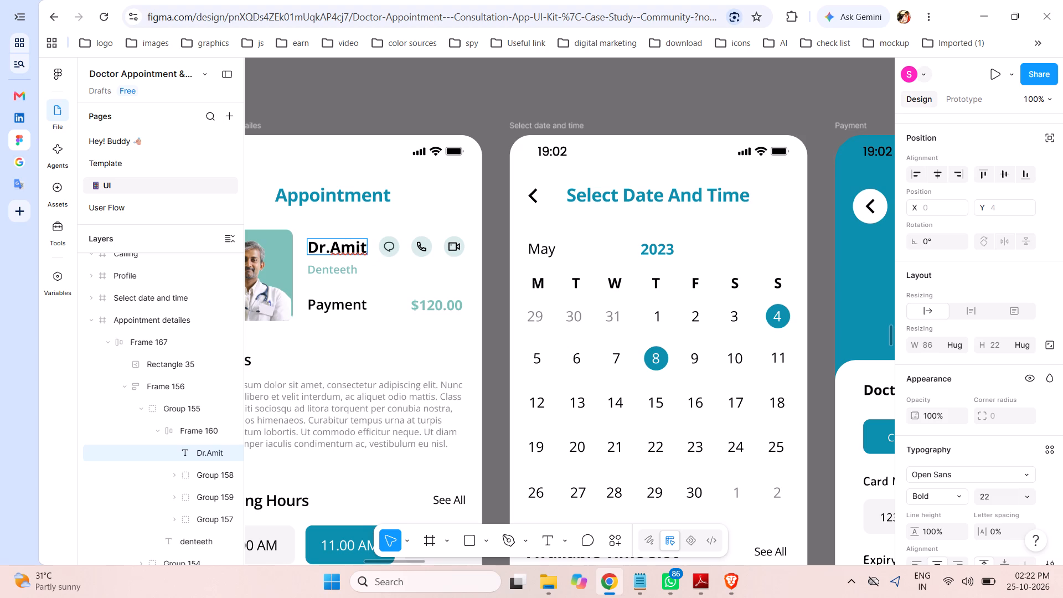
# Insert a space after "Dr." in the doctor name on the Appointment detailes screen so it reads Dr. Amit.
pyautogui.click(332, 246)
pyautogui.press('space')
pyautogui.click(446, 95)
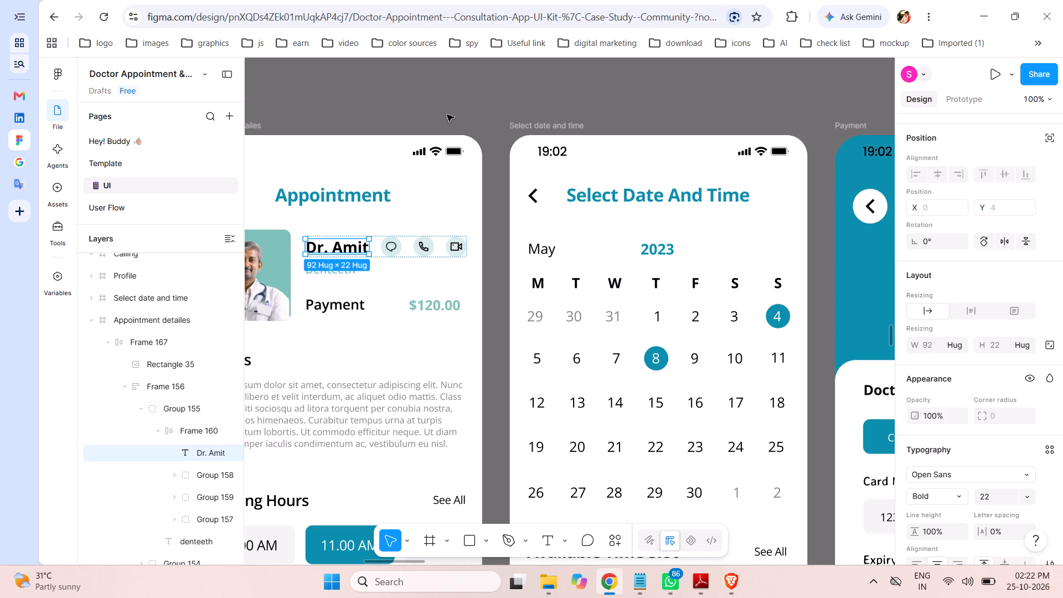
# Select the $120.00 payment amount text inside Group 154 on the Appointment detailes screen.
pyautogui.hotkey('ctrl', '-')
pyautogui.click(328, 256)
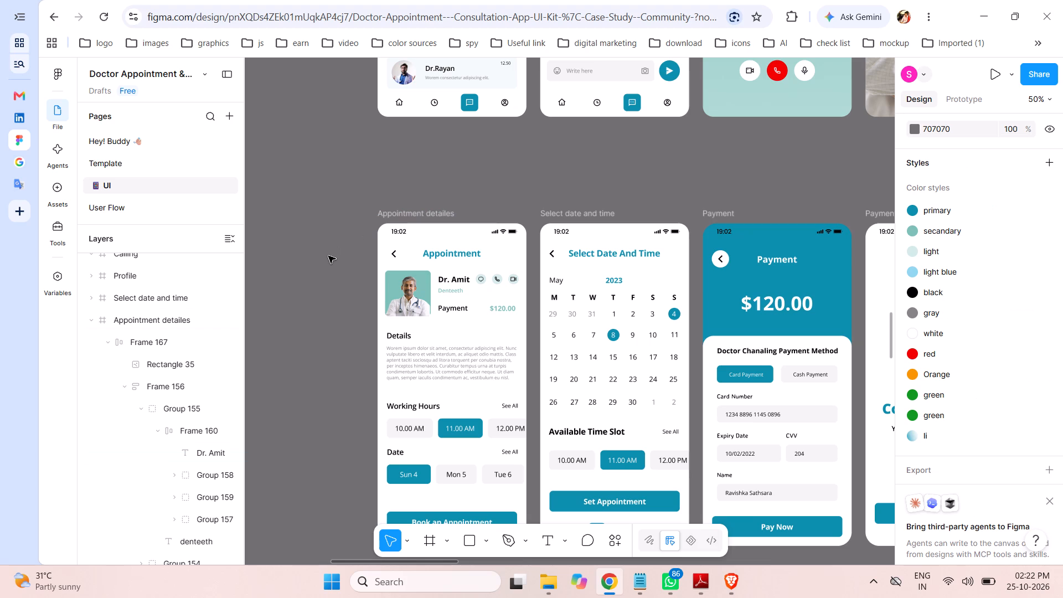
pyautogui.click(153, 432)
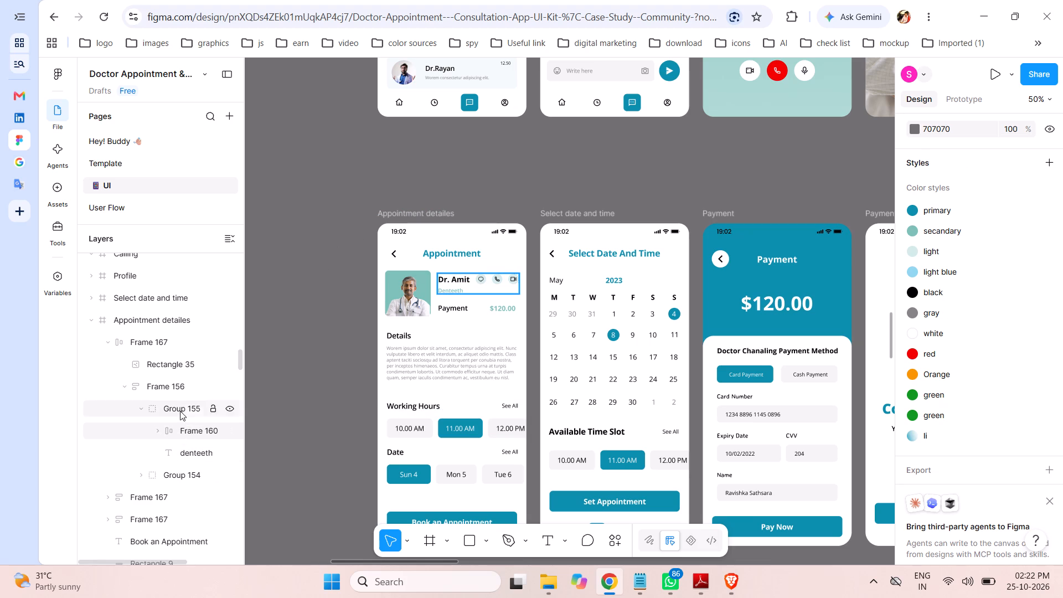
pyautogui.click(143, 405)
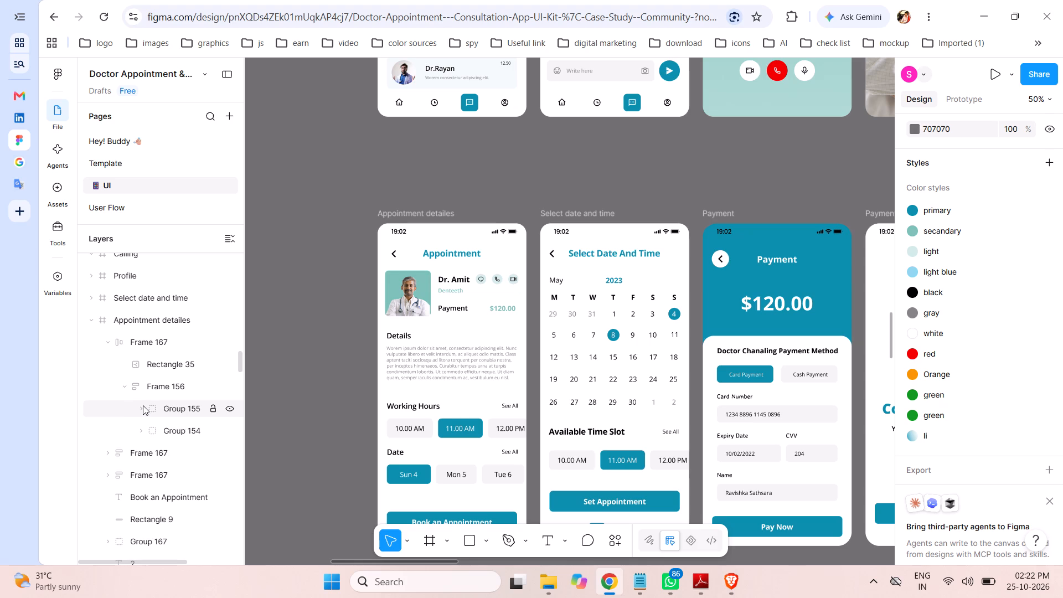
pyautogui.click(173, 436)
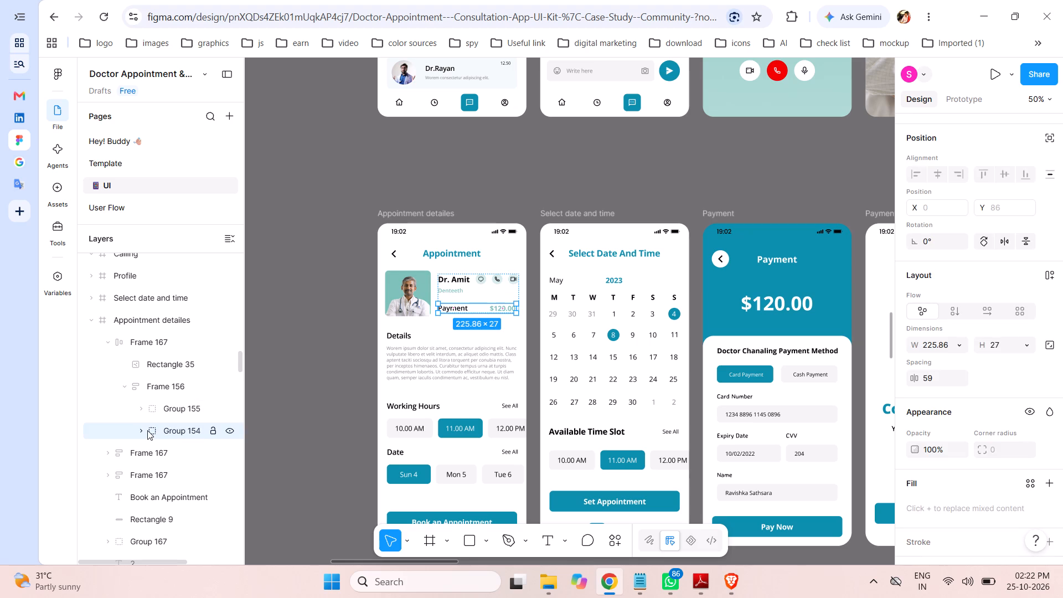
pyautogui.click(143, 430)
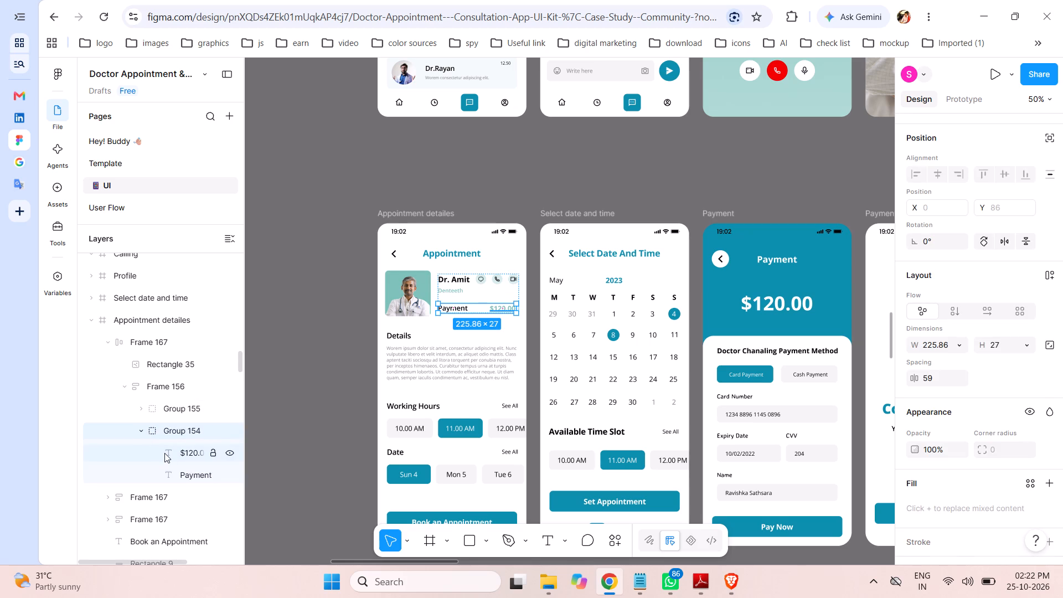
pyautogui.doubleClick(164, 453)
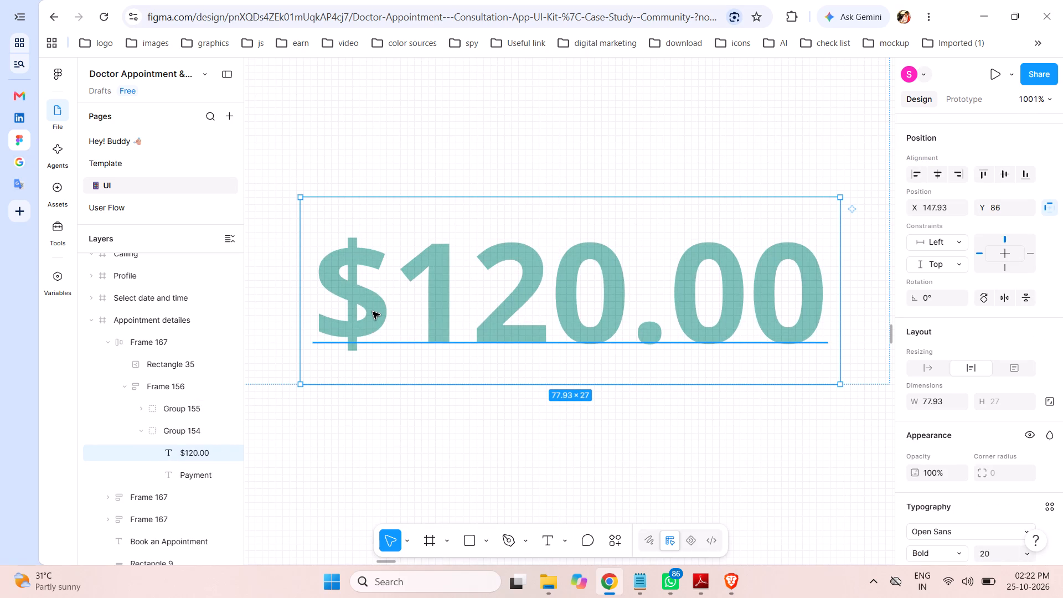
# Change the payment amount's currency prefix on the Appointment detailes screen so the text reads Rs120.00.
pyautogui.doubleClick(373, 312)
pyautogui.moveTo(378, 308); pyautogui.dragTo(341, 301)
pyautogui.write('RS')
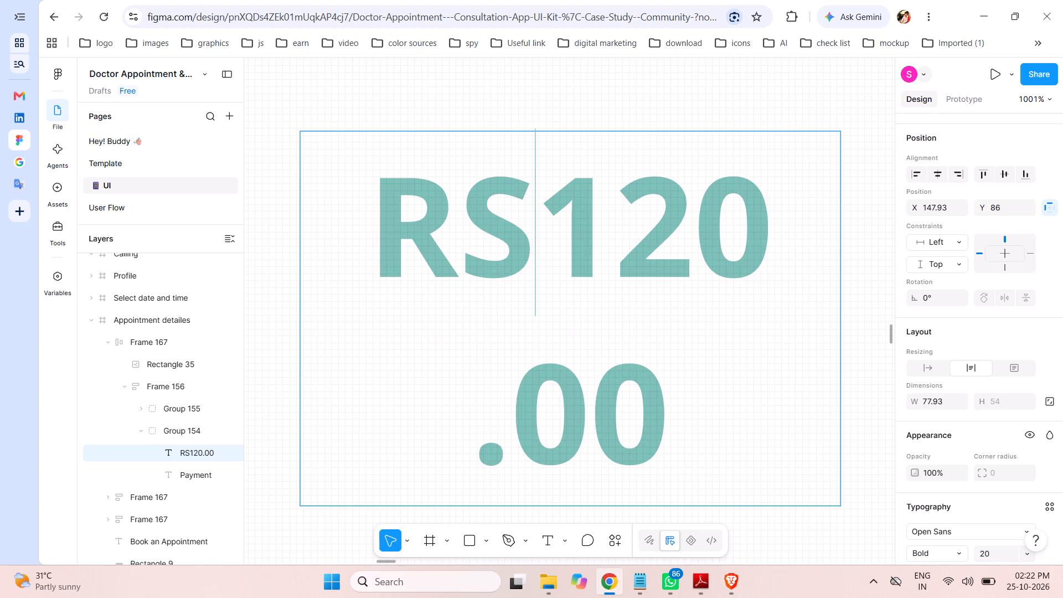
pyautogui.press('BackSpace')
pyautogui.press('s')
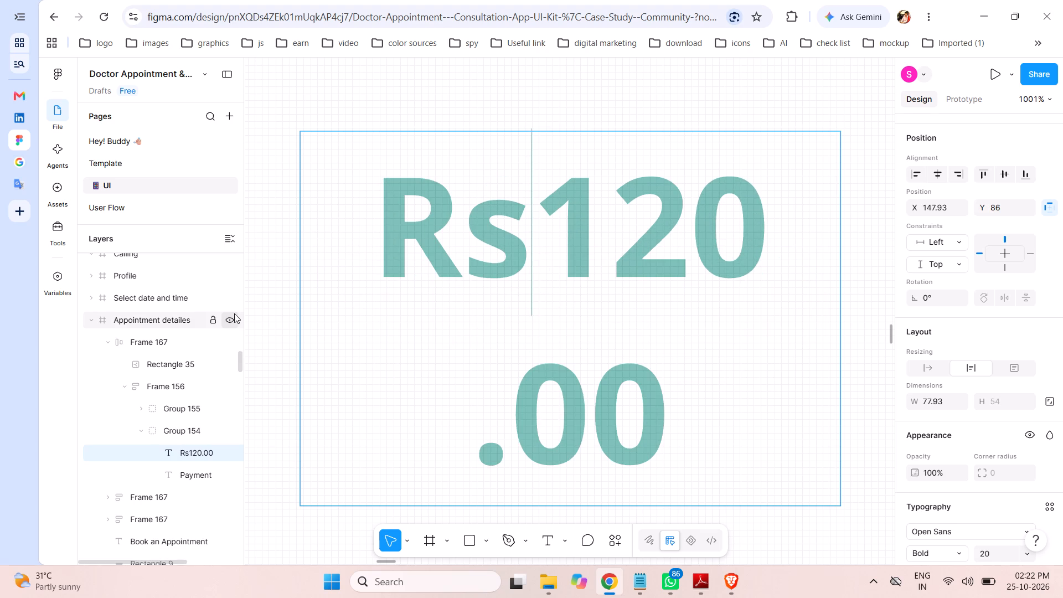
# Widen the Rs120.00 text box slightly so the amount fits on one line, and save the file.
pyautogui.hotkey('ctrl', '-')
pyautogui.hotkey('ctrl', '-')
pyautogui.hotkey('ctrl', '-')
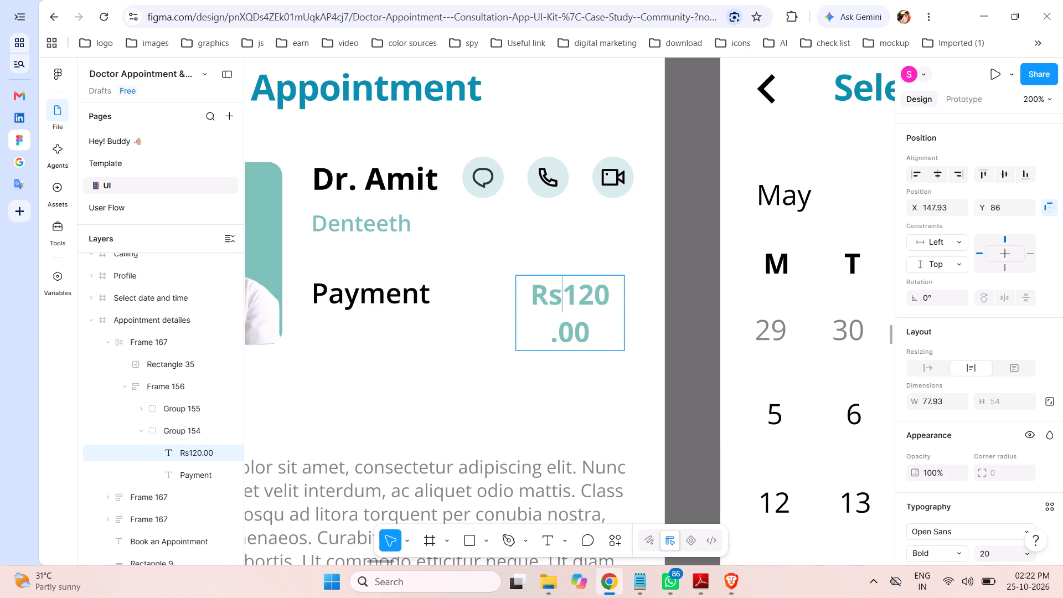
pyautogui.click(189, 453)
pyautogui.click(690, 379)
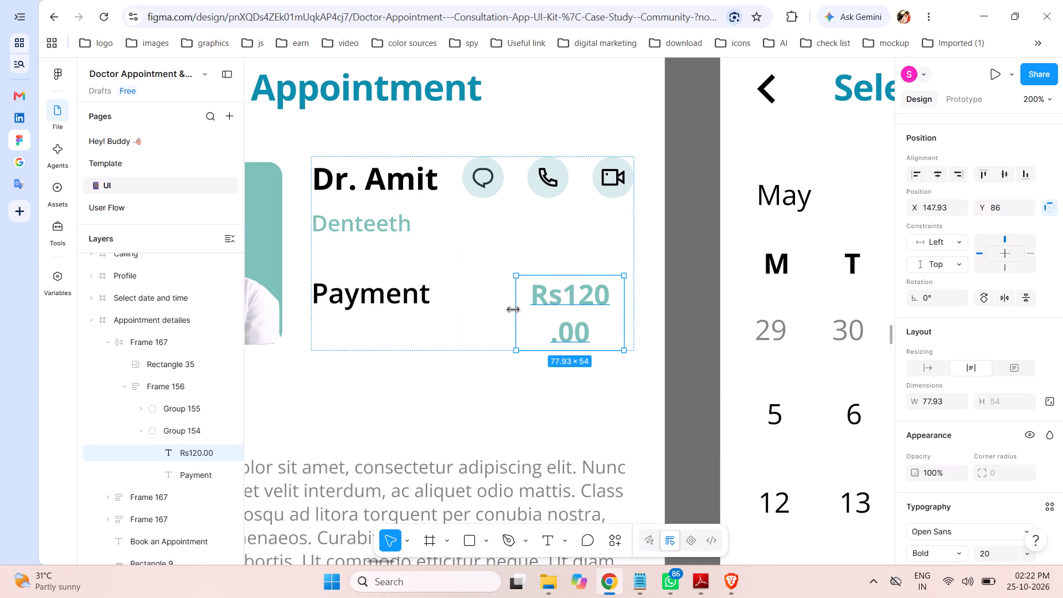
pyautogui.moveTo(513, 309); pyautogui.dragTo(500, 308)
pyautogui.click(690, 318)
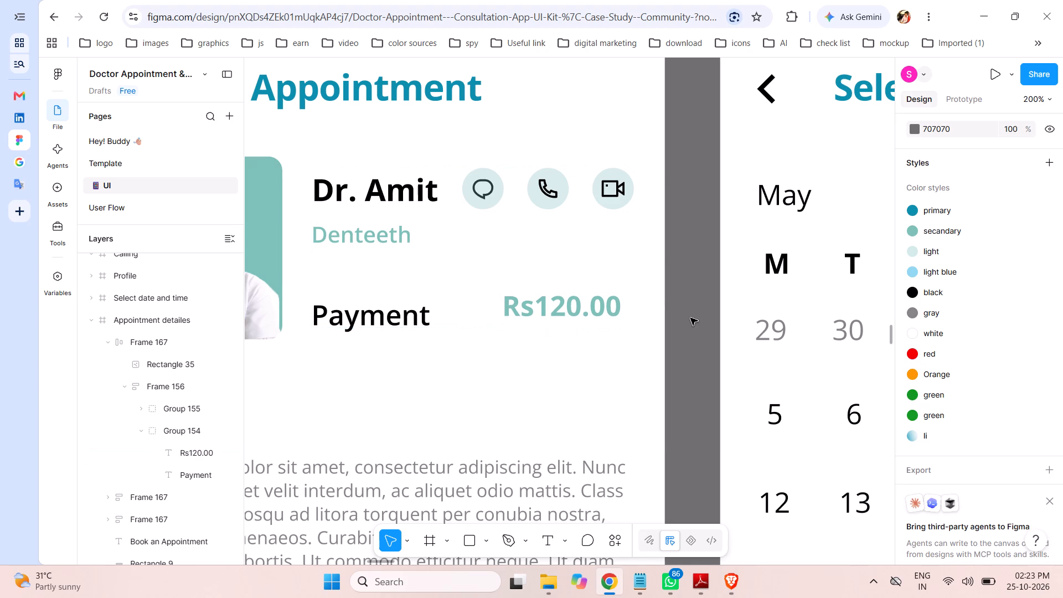
pyautogui.hotkey('ctrl', 's')
# Review the Appointment detailes screen and the neighbouring Select date and time screen.
pyautogui.hotkey('ctrl', '-')
pyautogui.scroll(2, 420, 316)
pyautogui.scroll(-9, 417, 315)
pyautogui.scroll(1, 579, 283)
pyautogui.scroll(-1, 541, 282)
pyautogui.scroll(-4, 492, 282)
pyautogui.scroll(2, 492, 282)
pyautogui.scroll(-4, 492, 282)
pyautogui.scroll(1, 499, 282)
pyautogui.scroll(-1, 502, 282)
pyautogui.scroll(4, 512, 279)
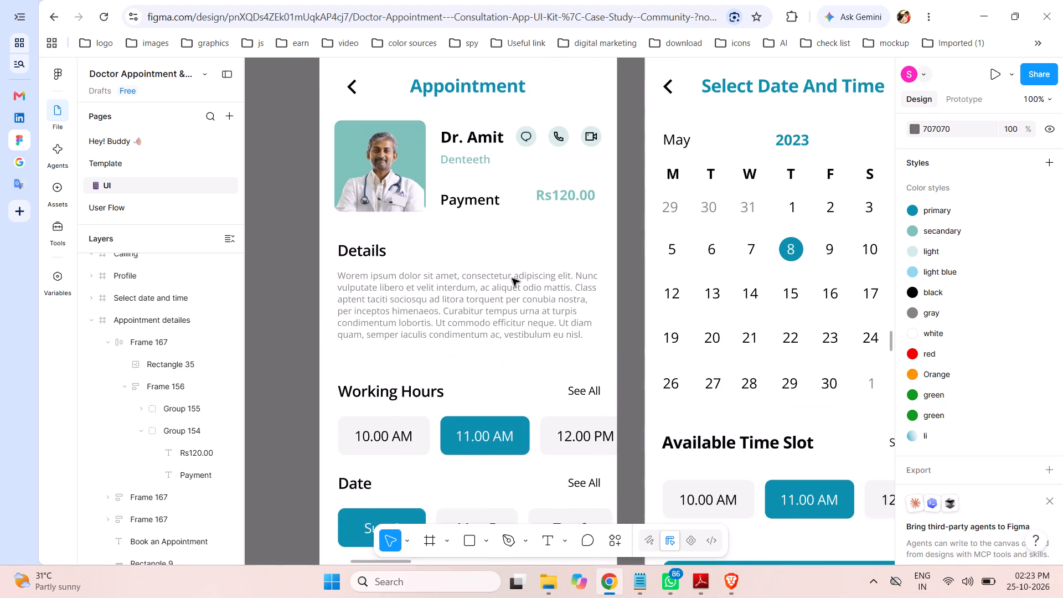
pyautogui.scroll(2, 512, 279)
pyautogui.scroll(-5, 512, 279)
pyautogui.scroll(1, 512, 279)
pyautogui.scroll(-3, 512, 278)
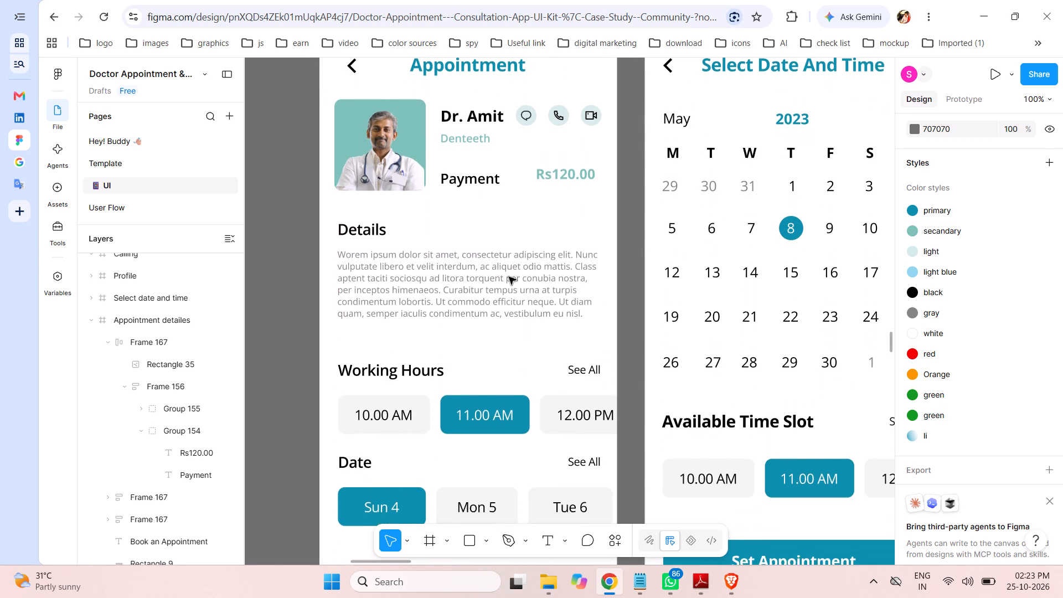
# Review the lower part of the Appointment detailes screen and the whole Select date and time screen for content needing changes.
pyautogui.scroll(-8, 507, 276)
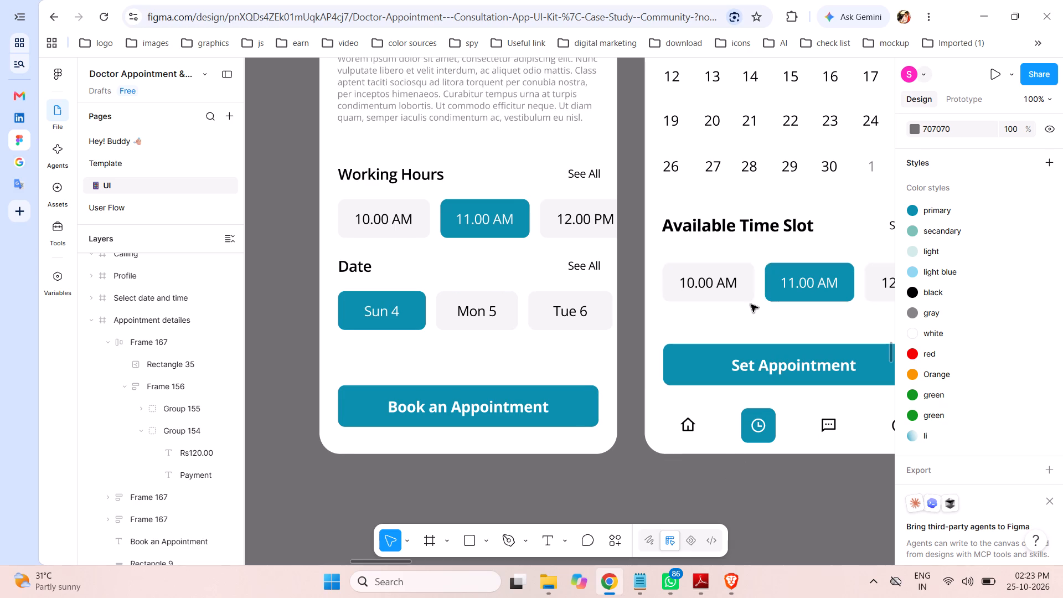
pyautogui.press('space')
pyautogui.press('space')
pyautogui.press('space')
pyautogui.press('space')
pyautogui.press('space')
pyautogui.press('space')
pyautogui.press('space')
pyautogui.press('space')
pyautogui.press('space')
pyautogui.press('space')
pyautogui.press('space')
pyautogui.press('space')
pyautogui.press('space')
pyautogui.press('space')
pyautogui.press('space')
pyautogui.press('space')
pyautogui.press('space')
pyautogui.press('space')
pyautogui.press('space')
pyautogui.press('space')
pyautogui.moveTo(775, 211); pyautogui.dragTo(491, 382)
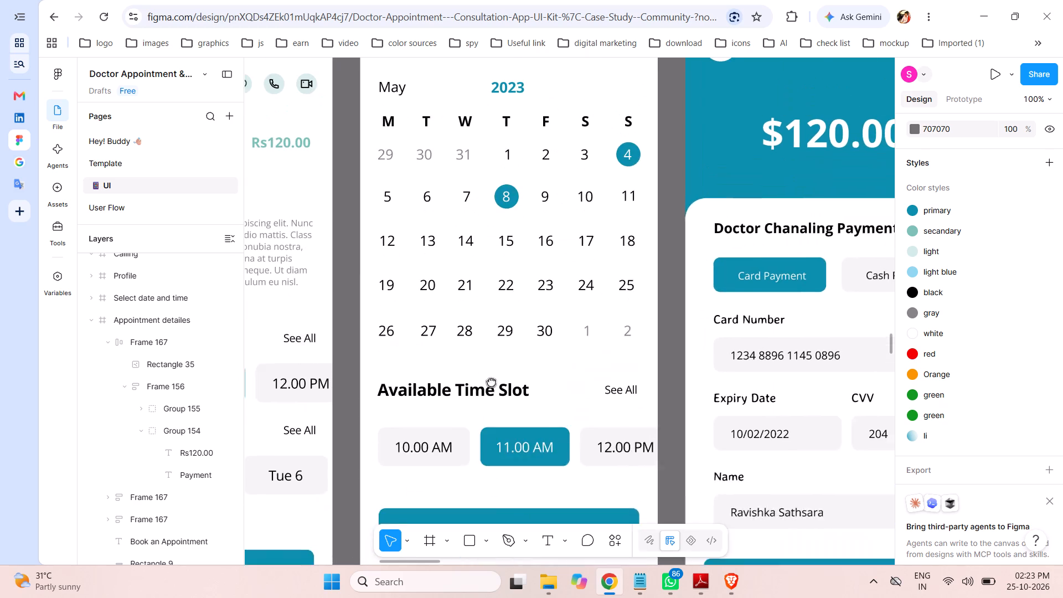
pyautogui.moveTo(491, 382); pyautogui.dragTo(508, 437)
pyautogui.moveTo(596, 255); pyautogui.dragTo(587, 312)
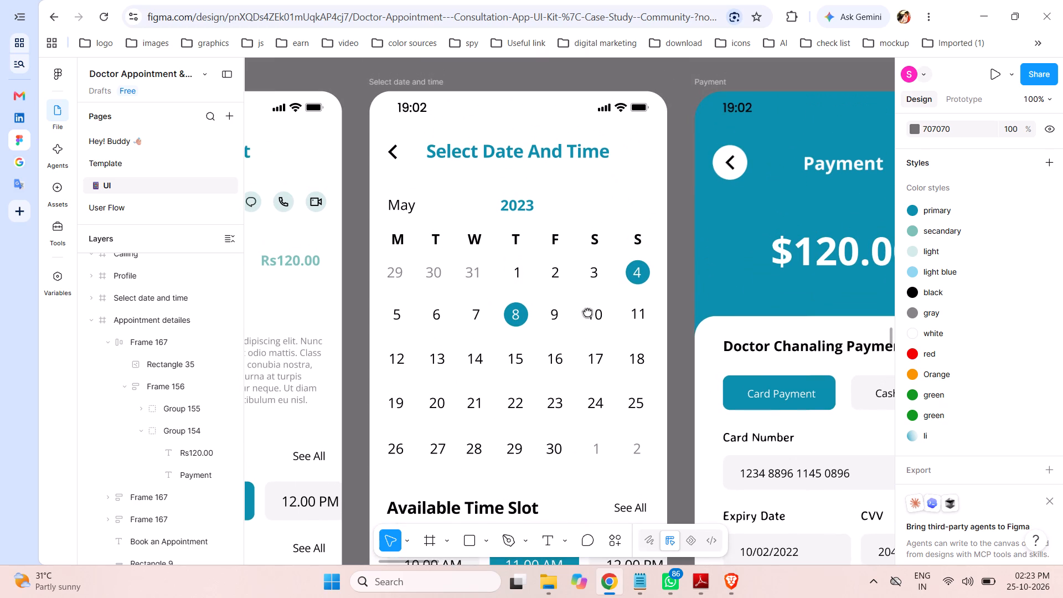
pyautogui.moveTo(587, 312); pyautogui.dragTo(600, 213)
pyautogui.moveTo(628, 365); pyautogui.dragTo(616, 219)
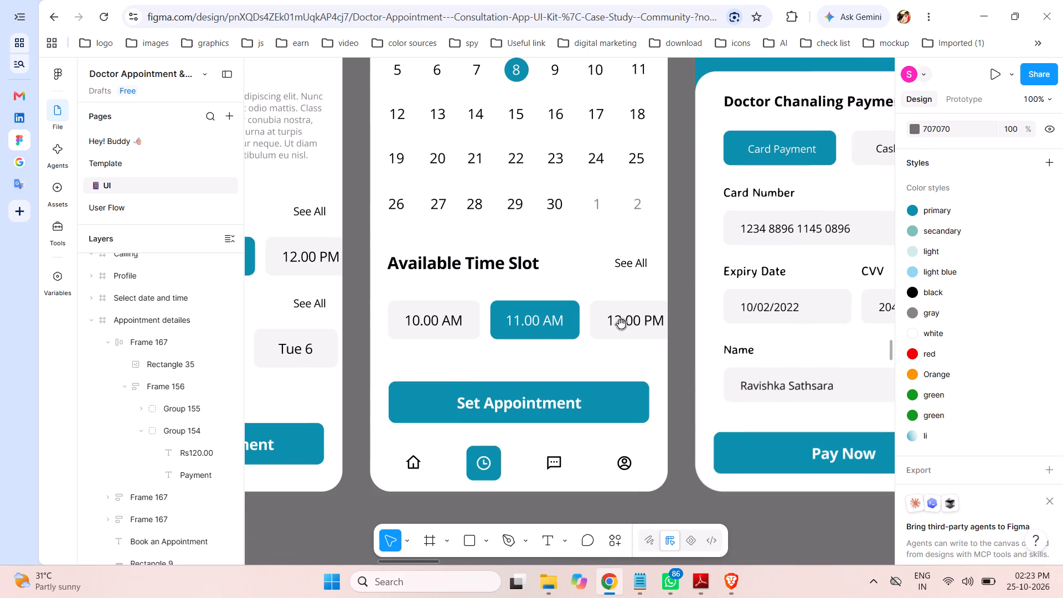
# Replace the dollar sign in the large amount on the Payment screen so the text reads Rs 120.00.
pyautogui.moveTo(622, 337); pyautogui.dragTo(442, 374)
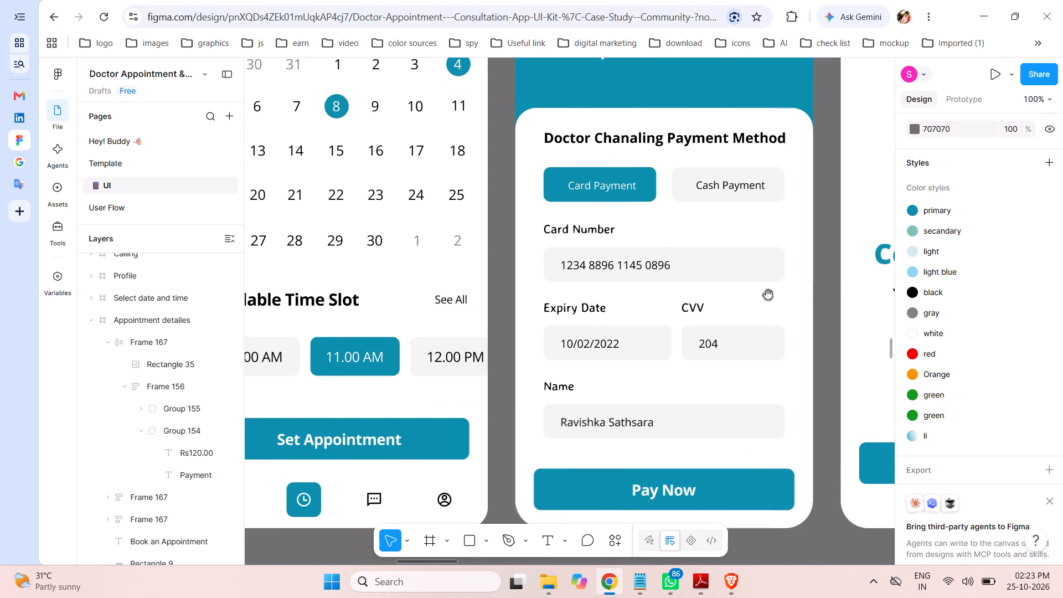
pyautogui.moveTo(768, 295); pyautogui.dragTo(664, 403)
pyautogui.moveTo(679, 343); pyautogui.dragTo(687, 399)
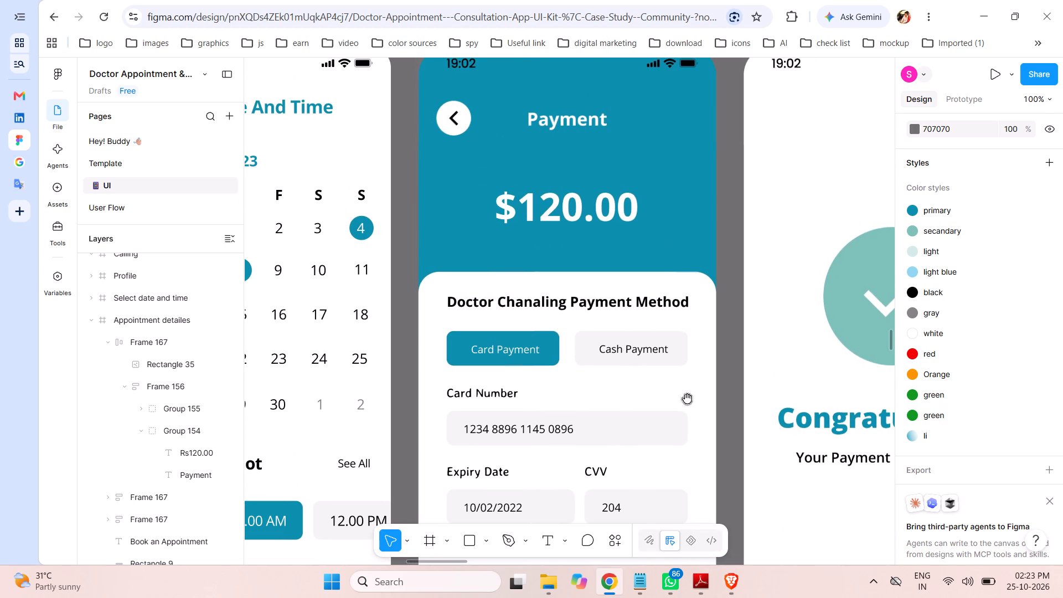
pyautogui.click(555, 216)
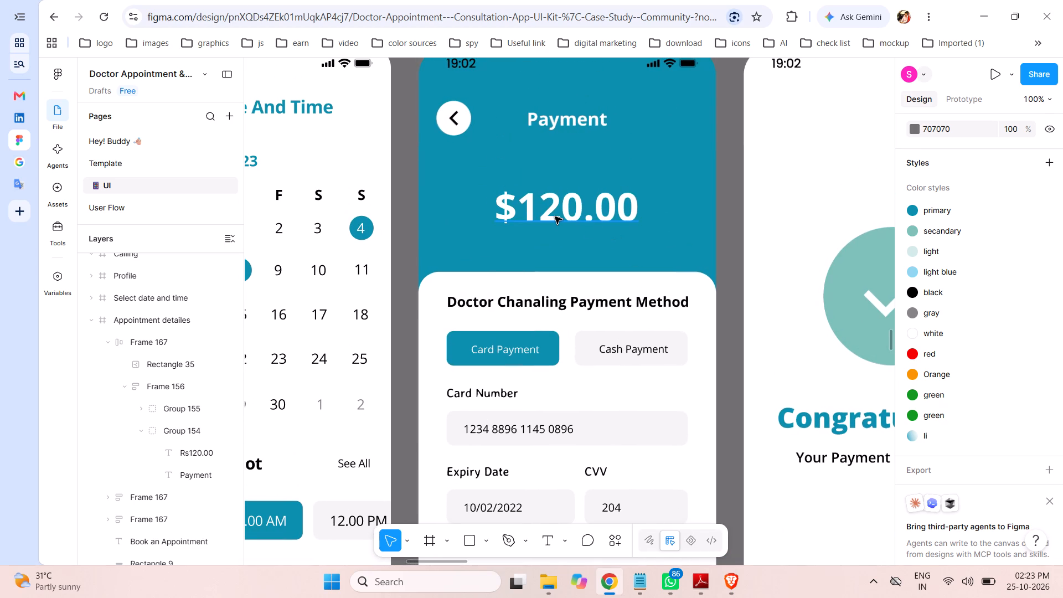
pyautogui.doubleClick(549, 220)
pyautogui.moveTo(512, 208); pyautogui.dragTo(495, 206)
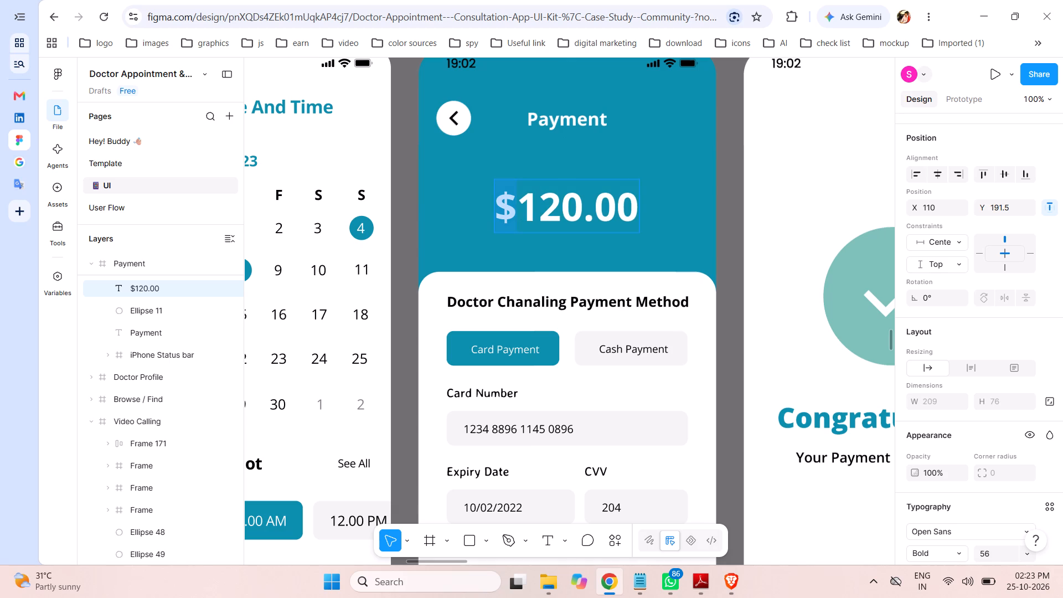
pyautogui.hotkey('shift', 'r')
pyautogui.press('s')
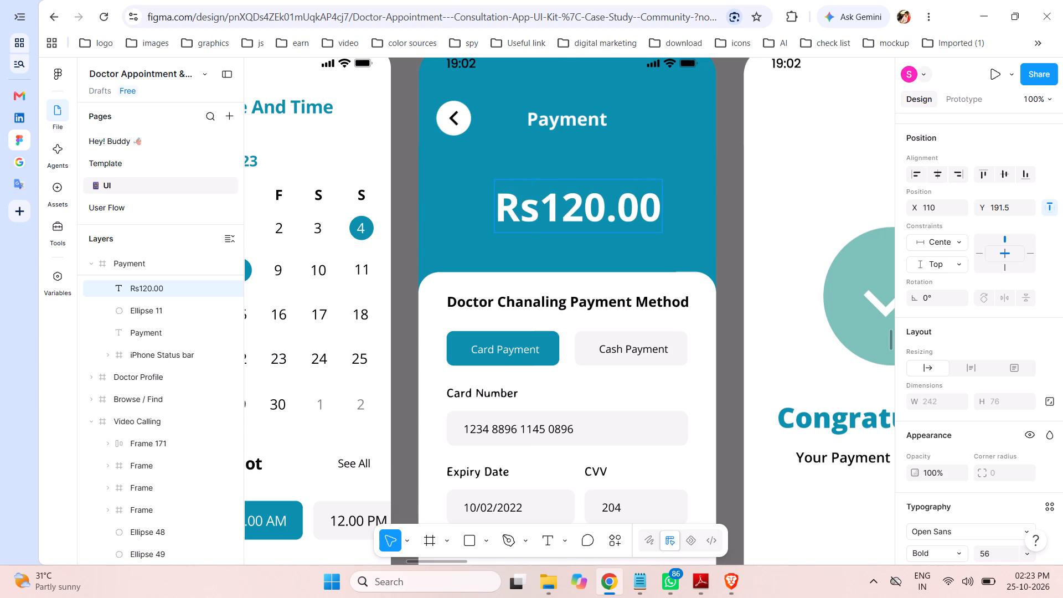
pyautogui.press('space')
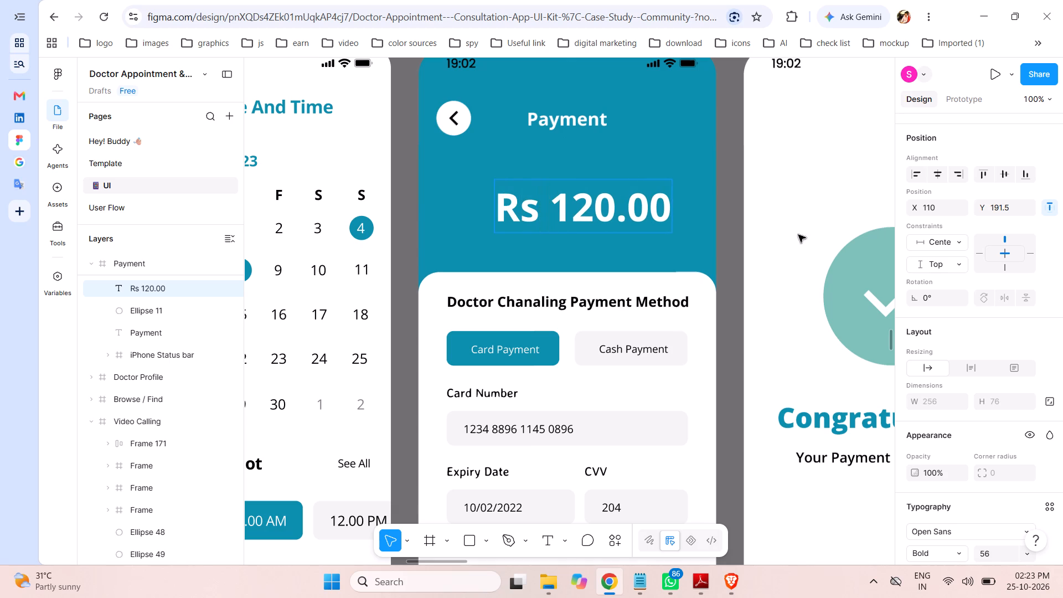
pyautogui.click(728, 255)
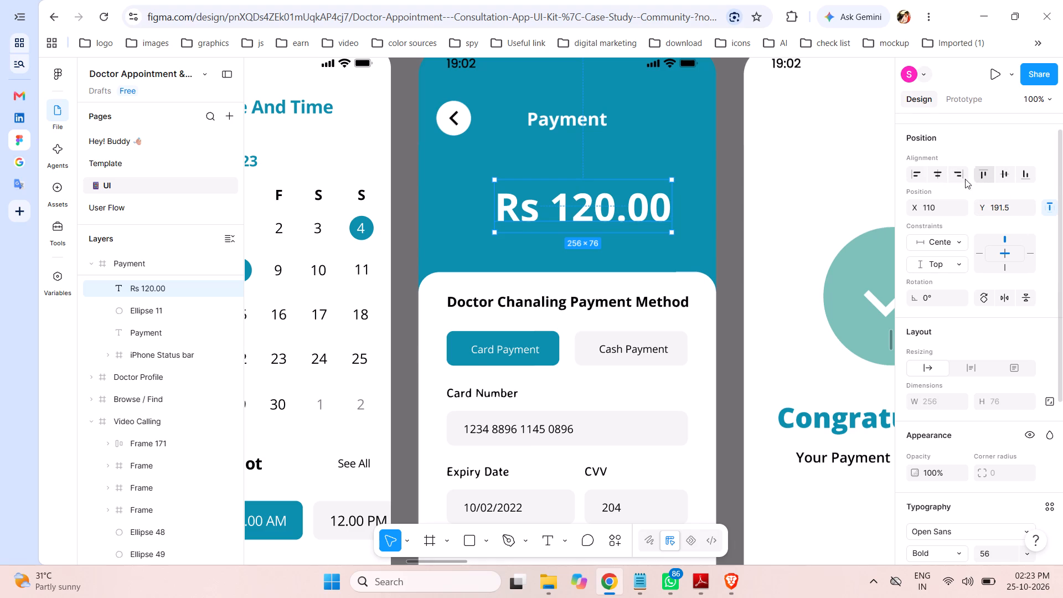
# Centre the Rs 120.00 amount horizontally on the Payment screen and save the file.
pyautogui.click(940, 178)
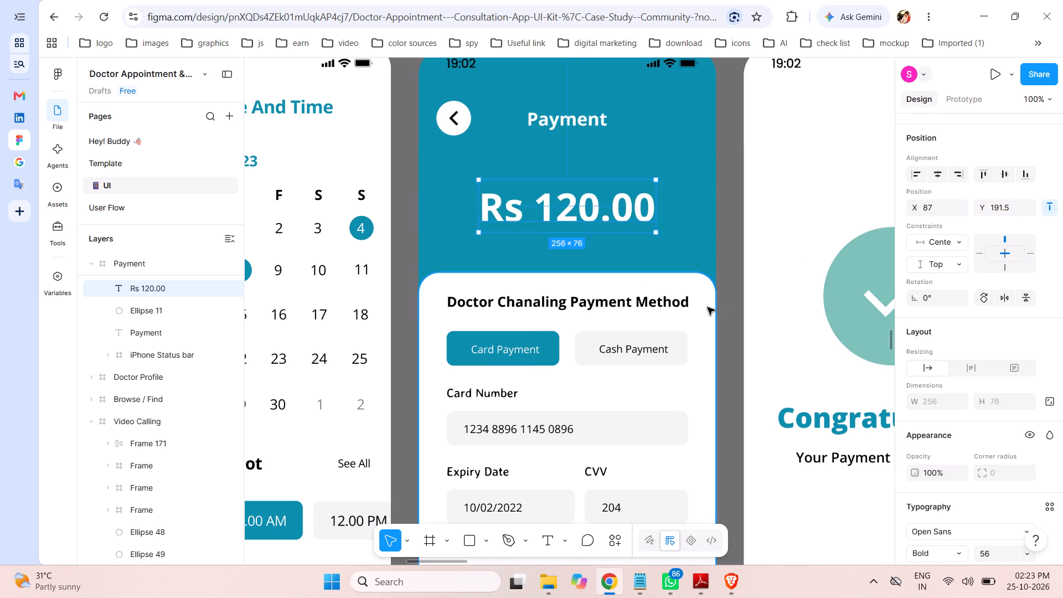
pyautogui.scroll(-5, 665, 311)
pyautogui.scroll(1, 675, 311)
pyautogui.scroll(-3, 676, 311)
pyautogui.scroll(1, 678, 311)
pyautogui.scroll(-4, 723, 311)
pyautogui.scroll(1, 726, 316)
pyautogui.scroll(-3, 725, 316)
pyautogui.scroll(1, 717, 318)
pyautogui.scroll(-4, 715, 318)
pyautogui.scroll(1, 707, 321)
pyautogui.scroll(-7, 707, 321)
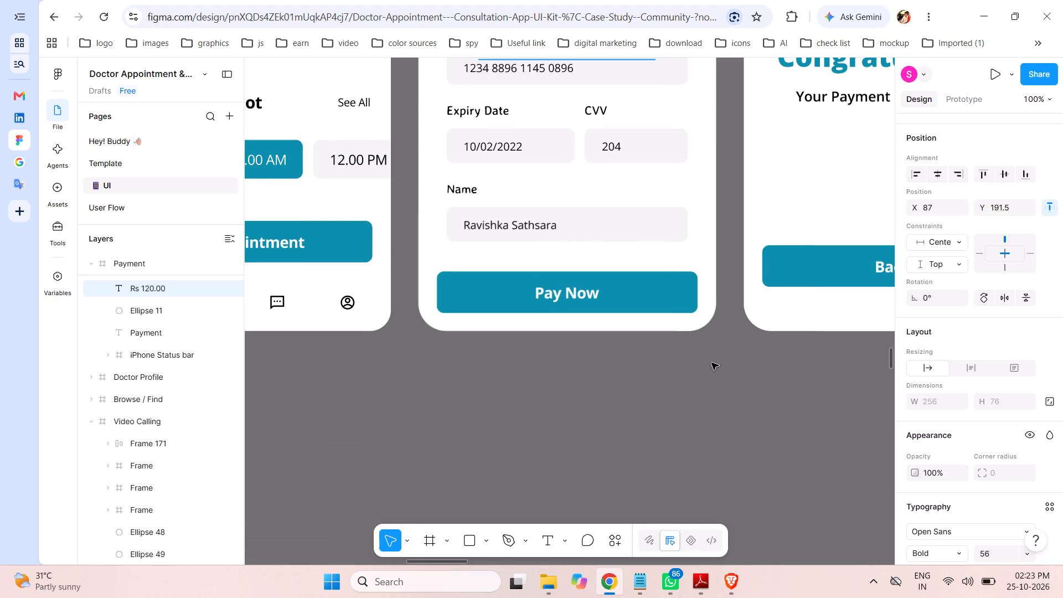
pyautogui.hotkey('ctrl', '-')
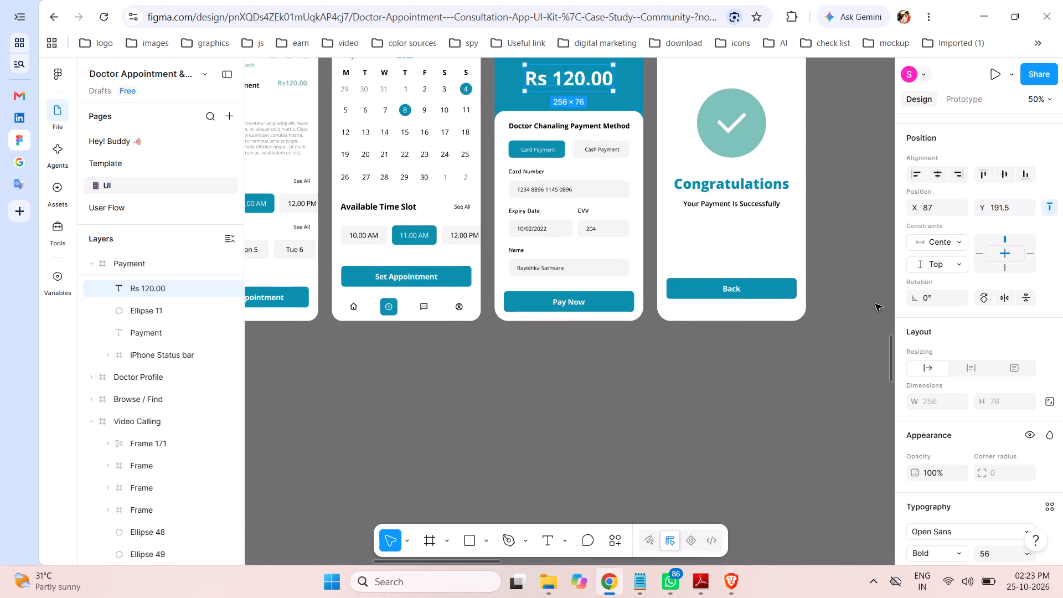
pyautogui.scroll(11, 831, 349)
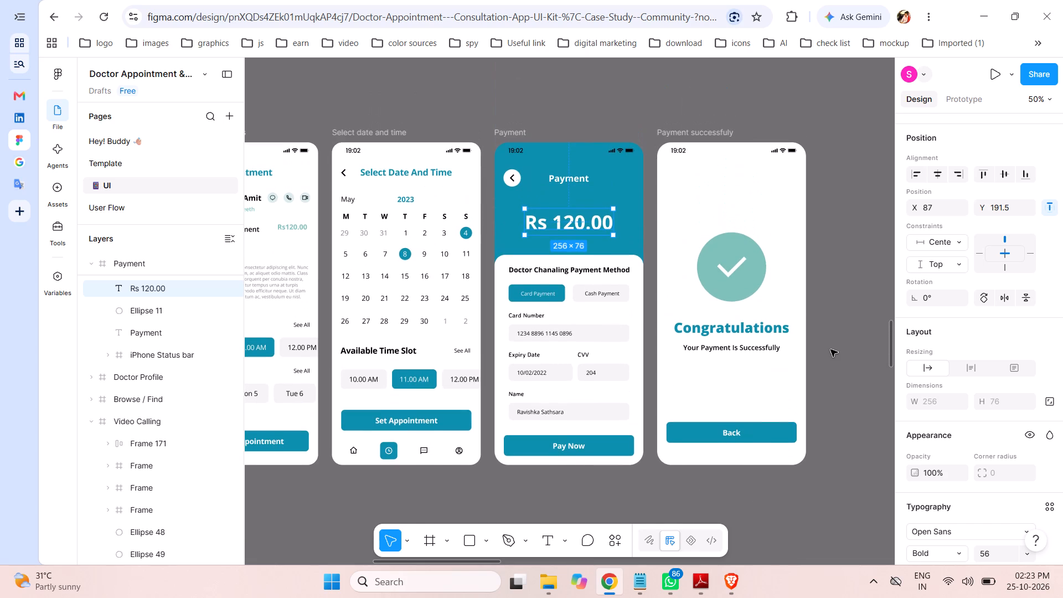
pyautogui.hotkey('ctrl', 's')
# Review the rows of sign-in, messaging, calling, appointment and payment screens, down to the Wire Frame section.
pyautogui.click(827, 336)
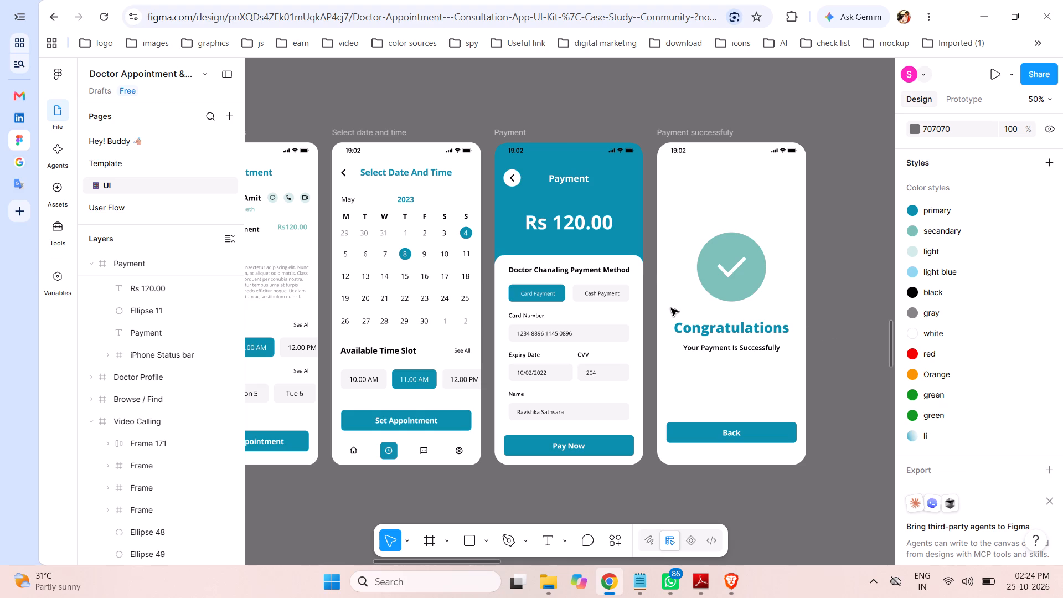
pyautogui.hotkey('ctrl', '-')
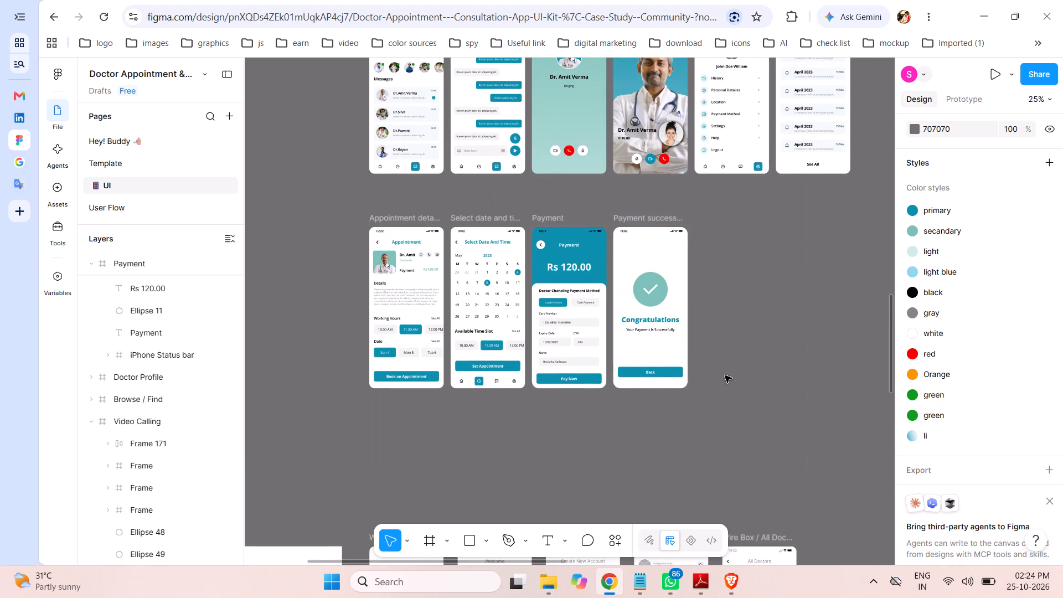
pyautogui.scroll(3, 711, 320)
pyautogui.scroll(-1, 710, 317)
pyautogui.scroll(4, 710, 317)
pyautogui.scroll(-4, 709, 317)
pyautogui.scroll(1, 708, 321)
pyautogui.scroll(-1, 708, 321)
pyautogui.scroll(4, 707, 322)
pyautogui.scroll(-3, 707, 322)
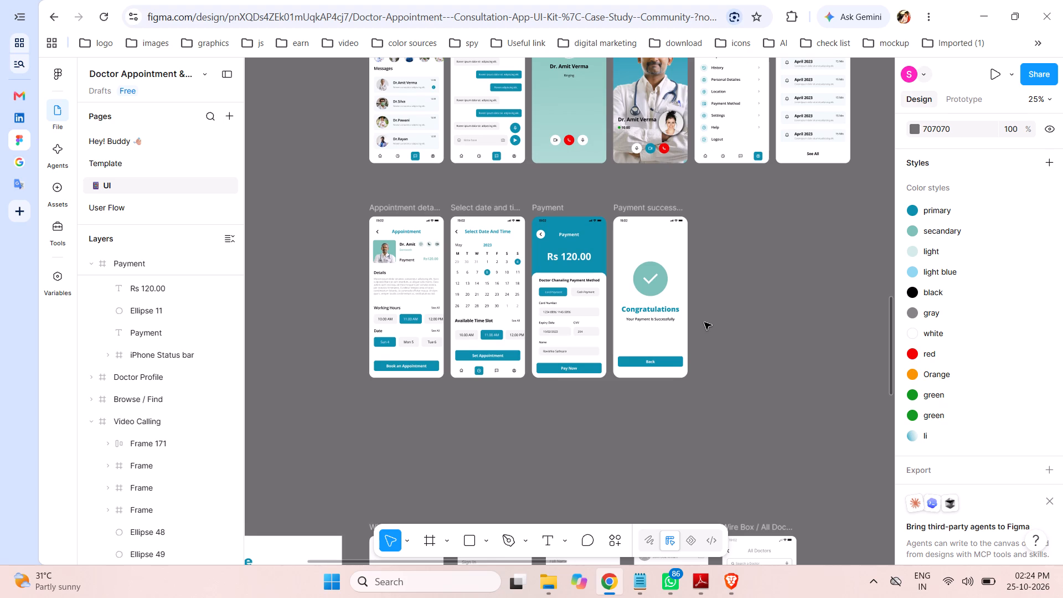
pyautogui.scroll(5, 704, 322)
pyautogui.scroll(-1, 704, 322)
pyautogui.scroll(4, 704, 322)
pyautogui.scroll(-1, 726, 316)
pyautogui.scroll(1, 726, 316)
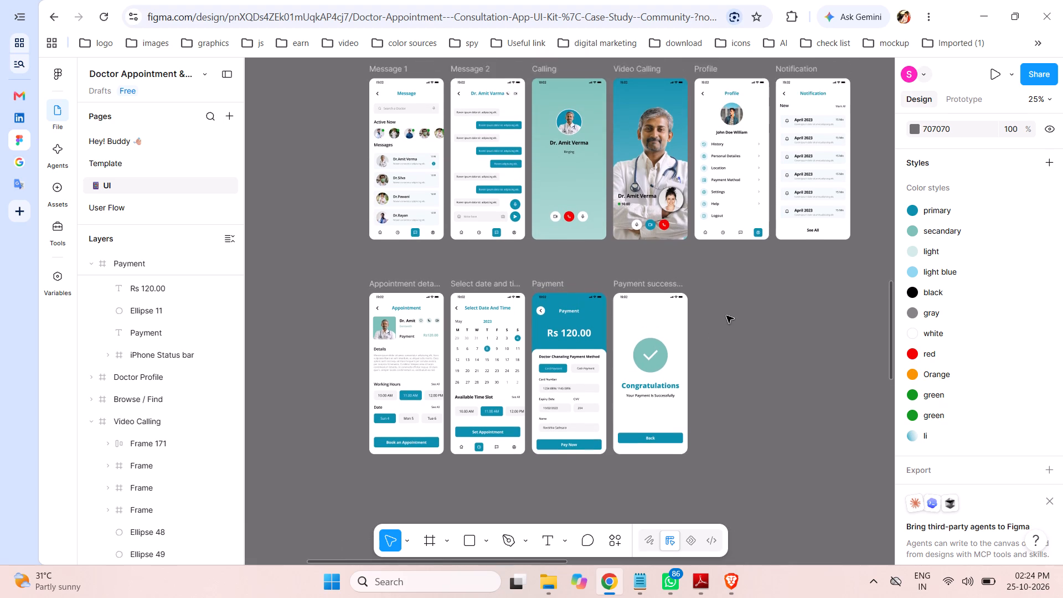
pyautogui.scroll(2, 726, 316)
pyautogui.scroll(-5, 726, 316)
pyautogui.scroll(1, 726, 316)
pyautogui.scroll(-1, 726, 316)
pyautogui.scroll(18, 726, 316)
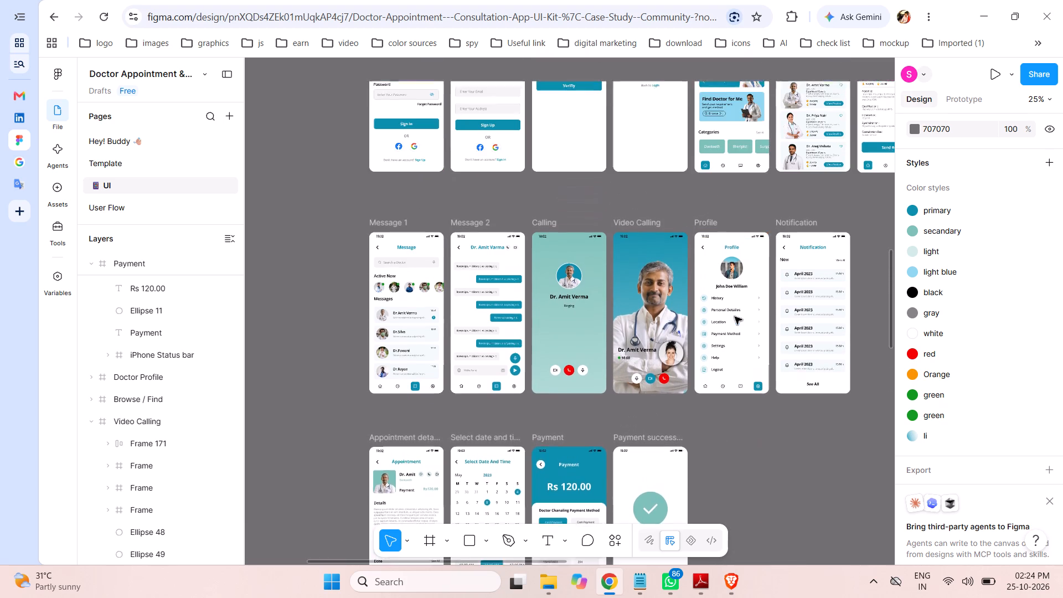
pyautogui.scroll(2, 735, 317)
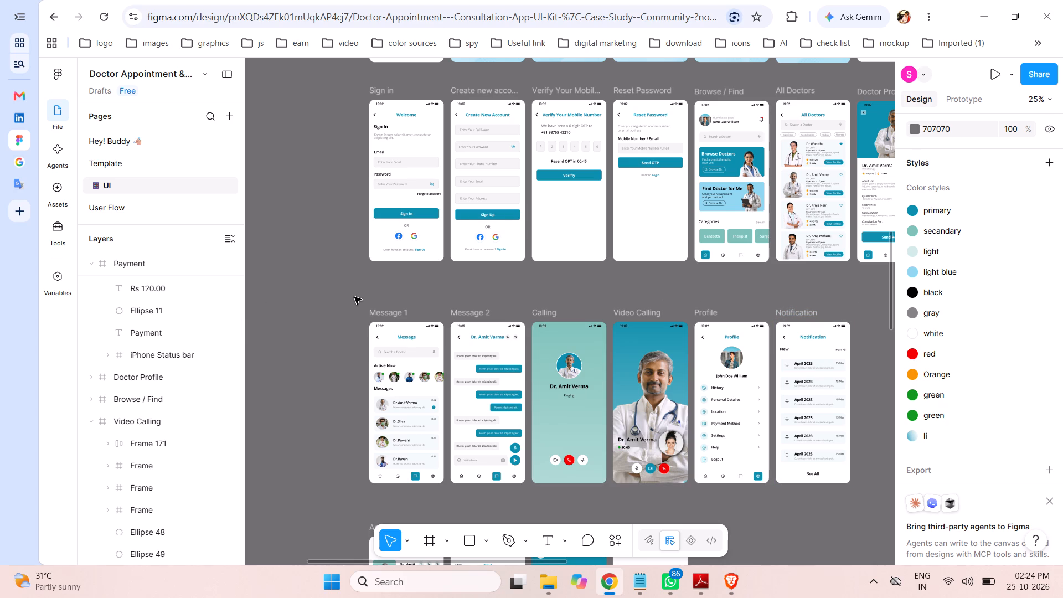
pyautogui.click(319, 302)
pyautogui.scroll(-3, 326, 311)
pyautogui.scroll(1, 353, 326)
pyautogui.scroll(-10, 354, 327)
pyautogui.scroll(2, 357, 332)
pyautogui.scroll(-3, 357, 332)
pyautogui.scroll(2, 357, 332)
pyautogui.scroll(-1, 356, 333)
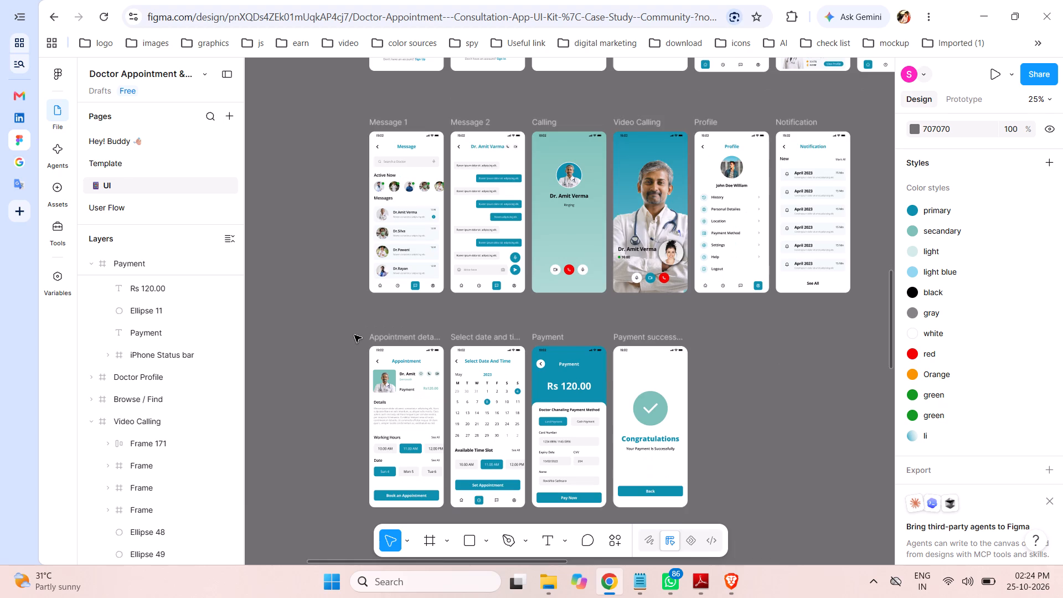
pyautogui.scroll(1, 354, 335)
pyautogui.scroll(-2, 354, 335)
pyautogui.scroll(1, 354, 335)
pyautogui.scroll(-16, 354, 335)
pyautogui.scroll(1, 353, 335)
pyautogui.scroll(-4, 353, 335)
pyautogui.scroll(1, 353, 335)
pyautogui.scroll(-1, 353, 335)
pyautogui.hotkey('ctrl', '-')
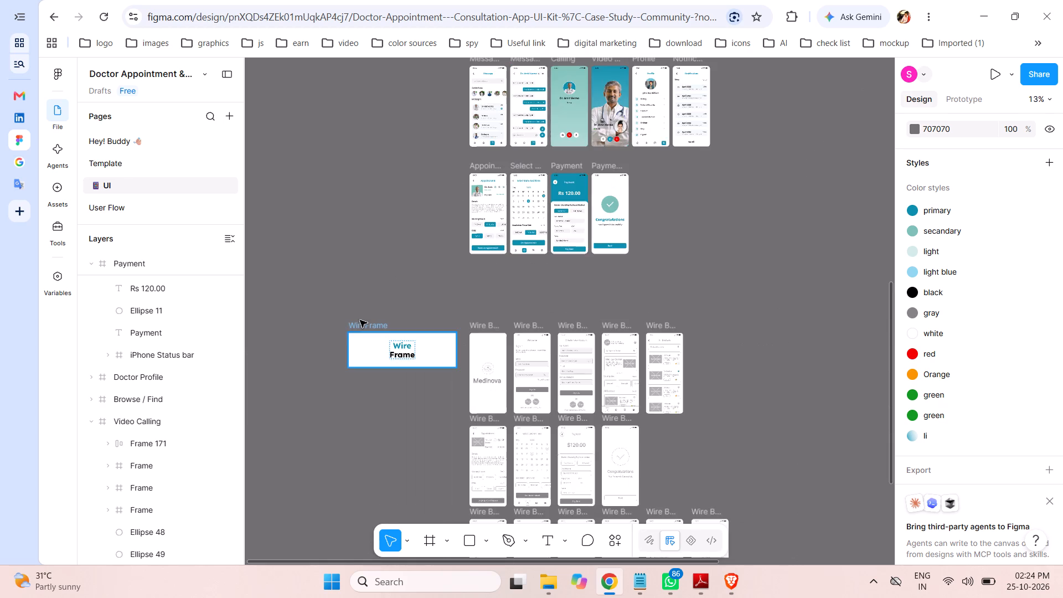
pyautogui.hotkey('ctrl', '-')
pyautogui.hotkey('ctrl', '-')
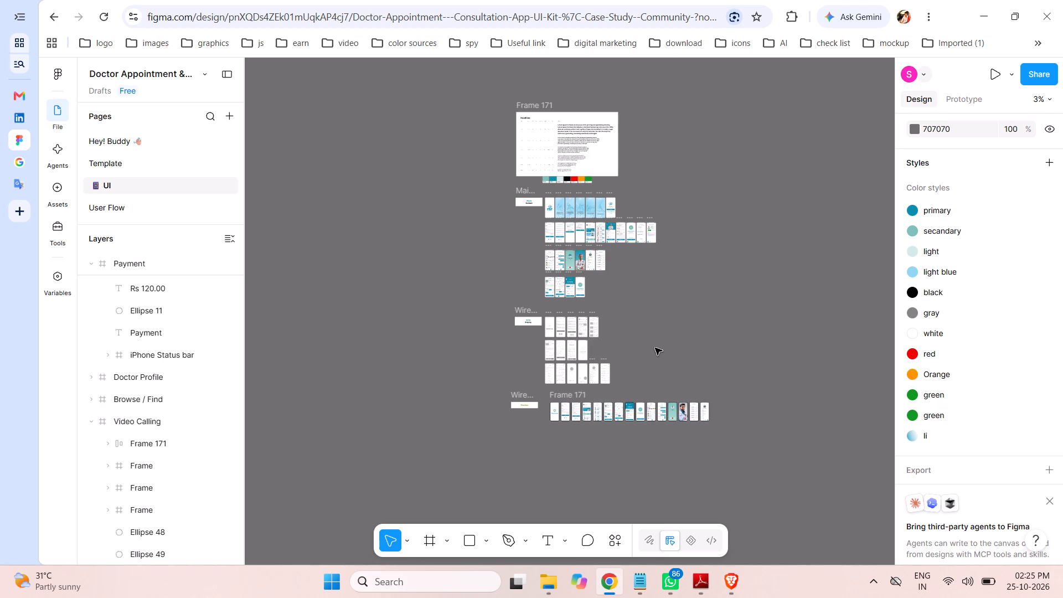